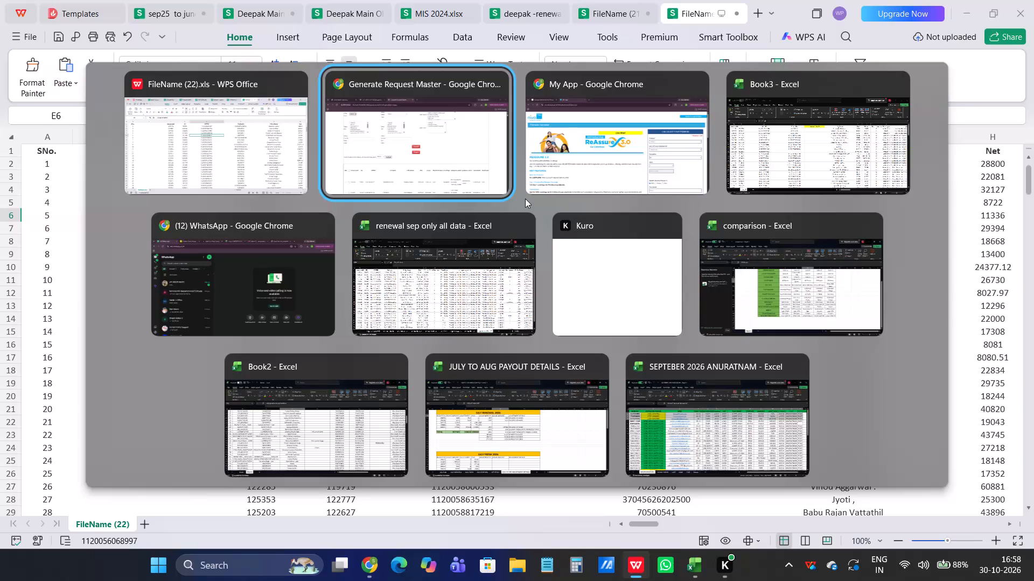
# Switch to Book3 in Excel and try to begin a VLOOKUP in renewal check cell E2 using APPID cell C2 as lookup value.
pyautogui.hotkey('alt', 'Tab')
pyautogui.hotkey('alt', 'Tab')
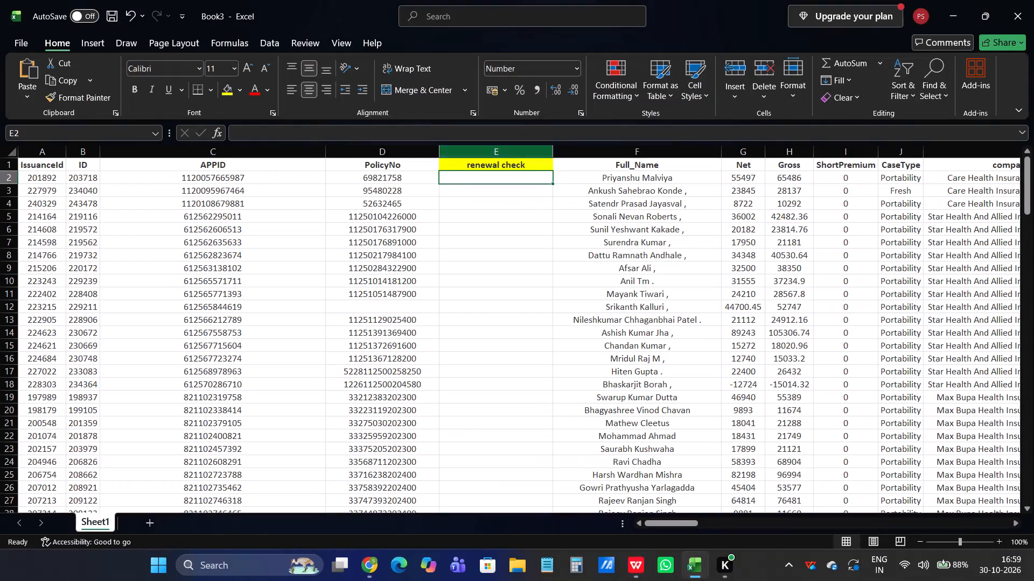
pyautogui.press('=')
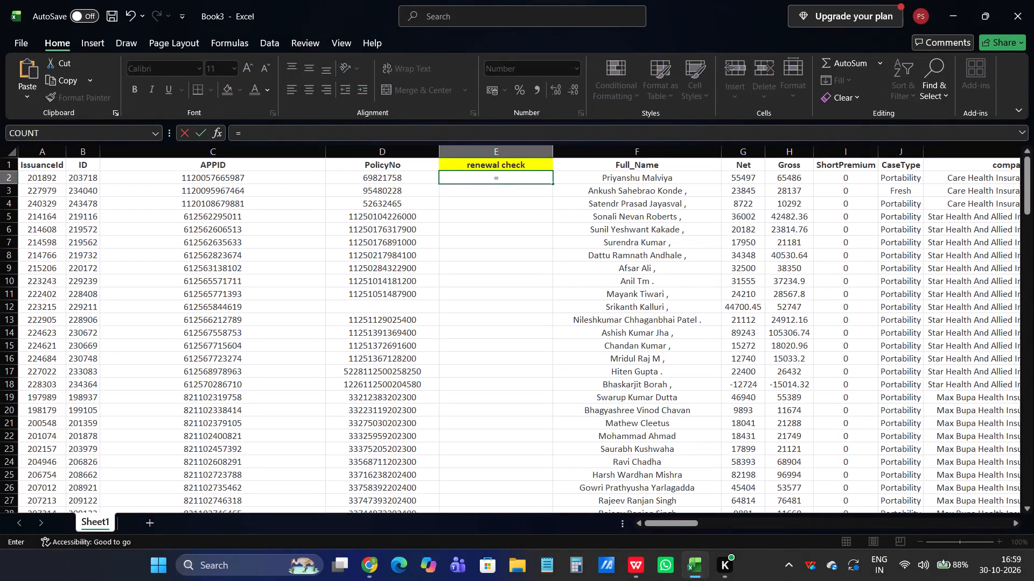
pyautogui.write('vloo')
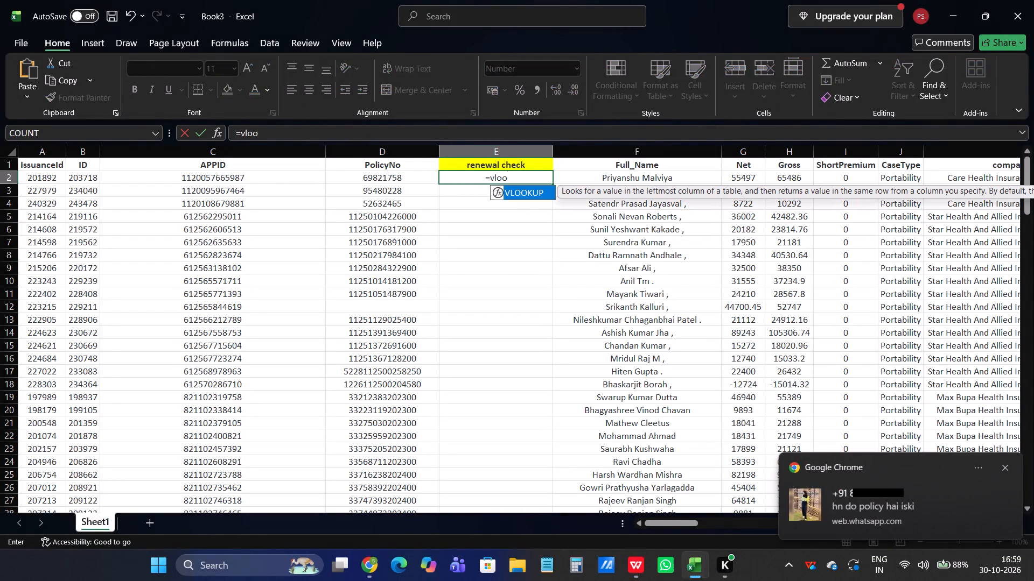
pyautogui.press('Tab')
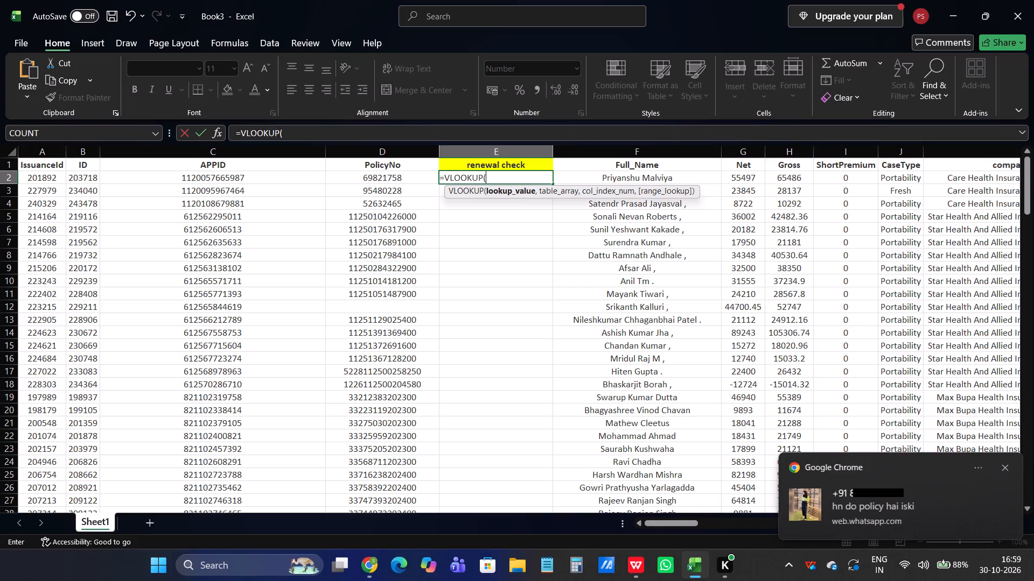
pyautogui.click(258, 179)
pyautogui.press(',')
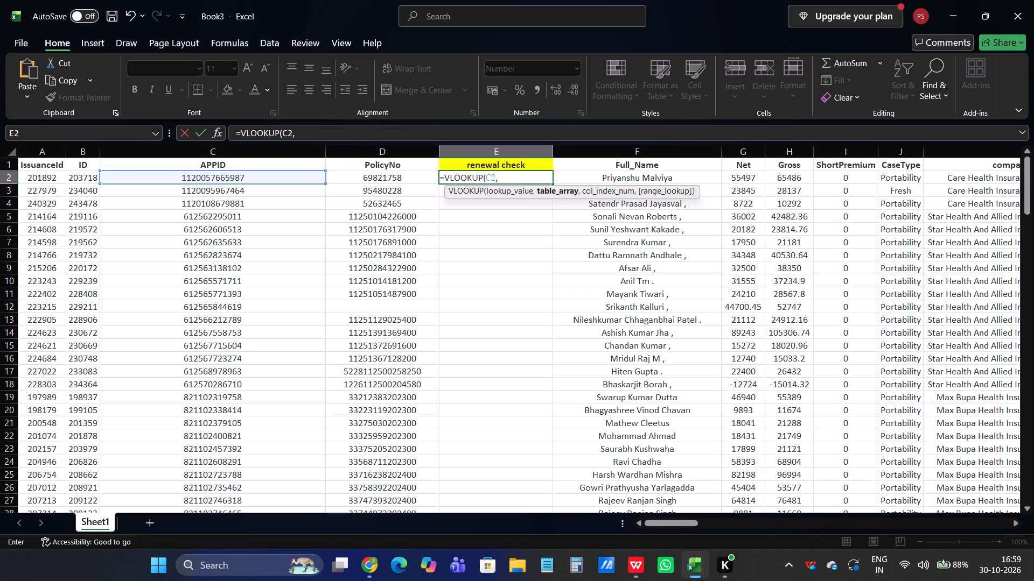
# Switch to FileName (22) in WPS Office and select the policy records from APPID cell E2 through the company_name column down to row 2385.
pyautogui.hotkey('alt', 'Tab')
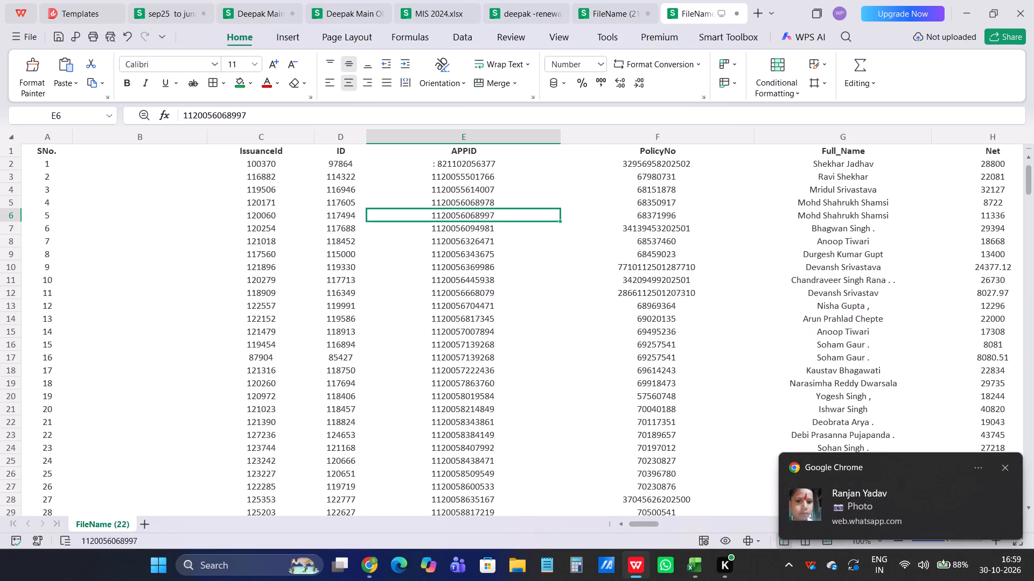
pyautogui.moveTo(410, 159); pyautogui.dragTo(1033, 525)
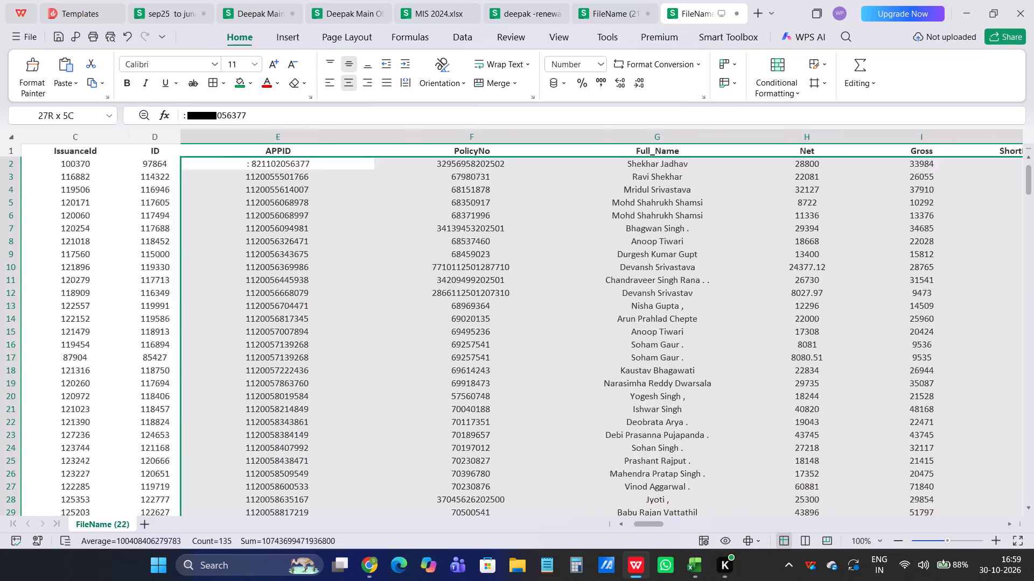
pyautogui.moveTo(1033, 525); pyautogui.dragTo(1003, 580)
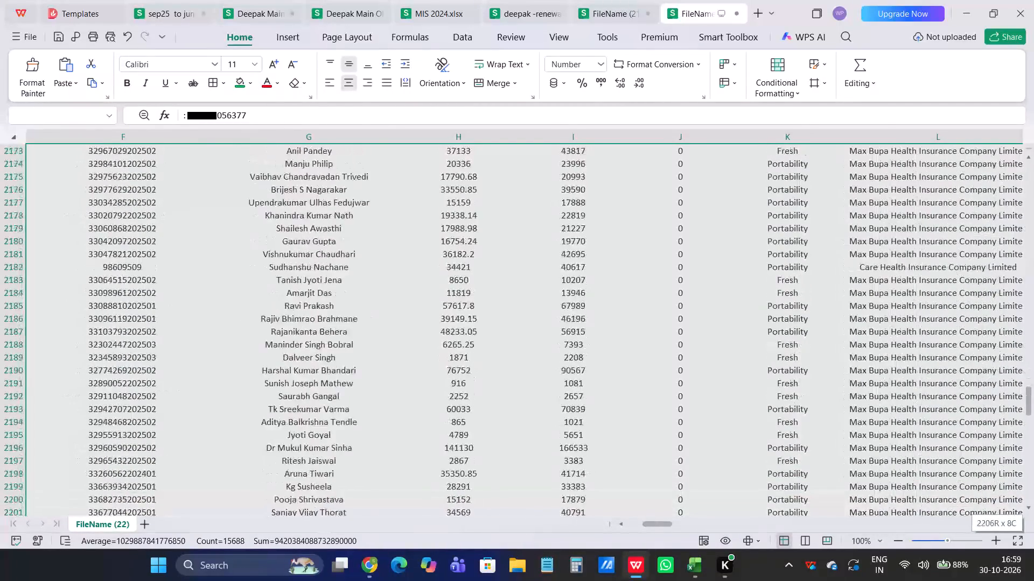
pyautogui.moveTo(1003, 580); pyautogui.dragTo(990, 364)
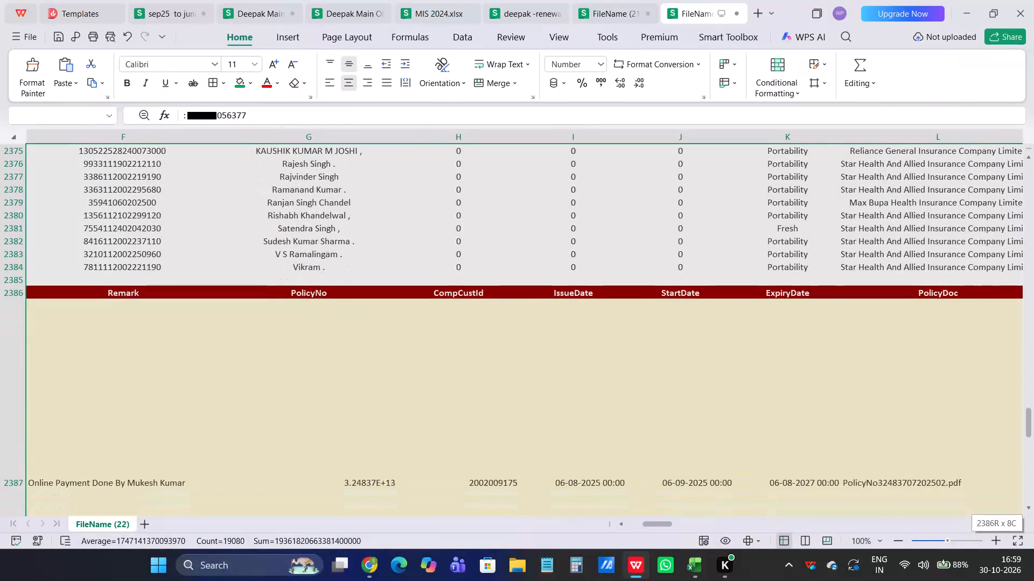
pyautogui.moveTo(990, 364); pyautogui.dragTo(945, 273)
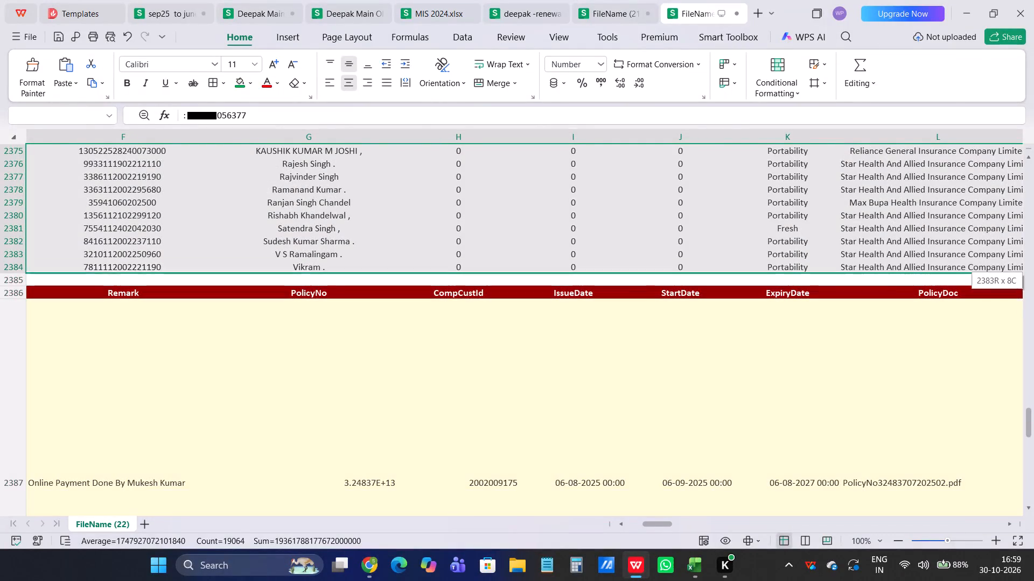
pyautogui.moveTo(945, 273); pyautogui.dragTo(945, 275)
# Examine the tall rows below the dark red header at row 2386 in FileName (22).
pyautogui.scroll(-10, 674, 414)
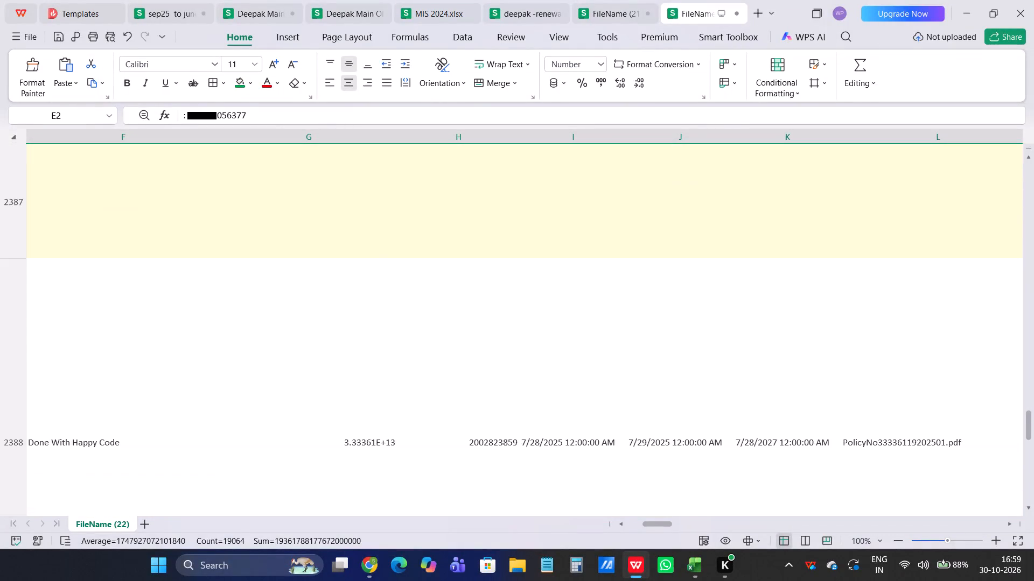
pyautogui.scroll(-7, 674, 414)
pyautogui.scroll(-20, 674, 414)
pyautogui.scroll(-4, 674, 414)
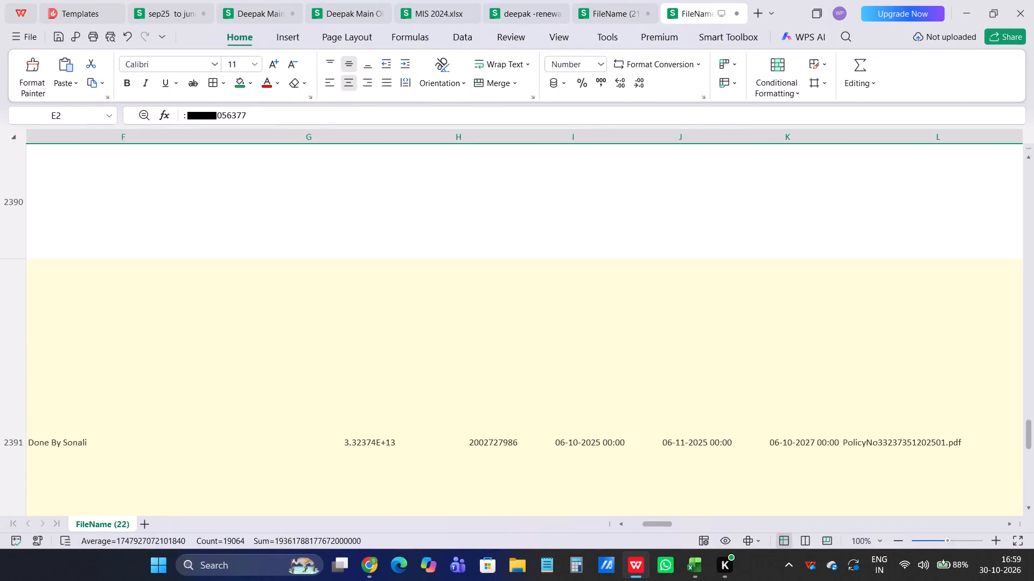
pyautogui.scroll(-19, 674, 414)
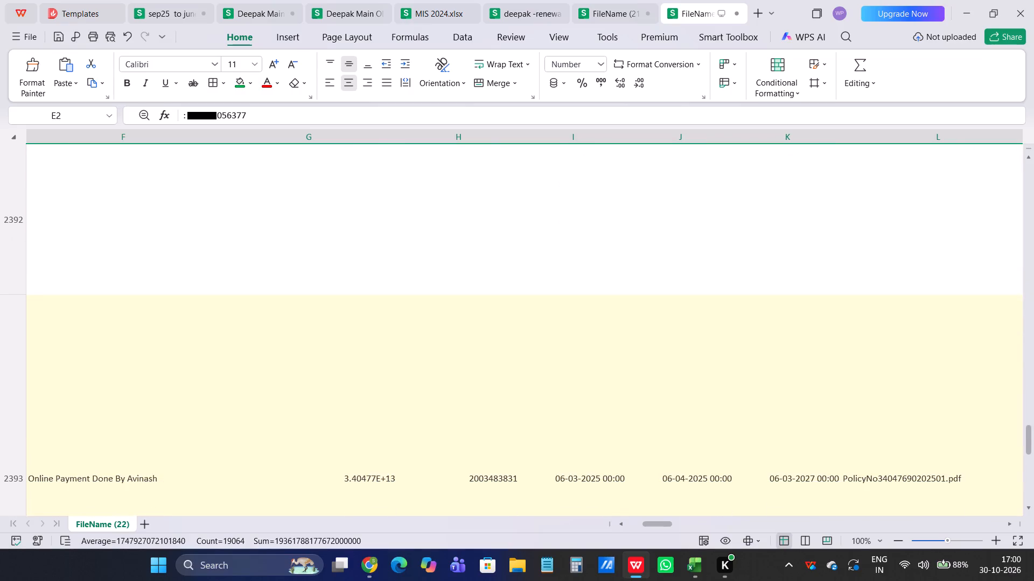
pyautogui.scroll(5, 674, 414)
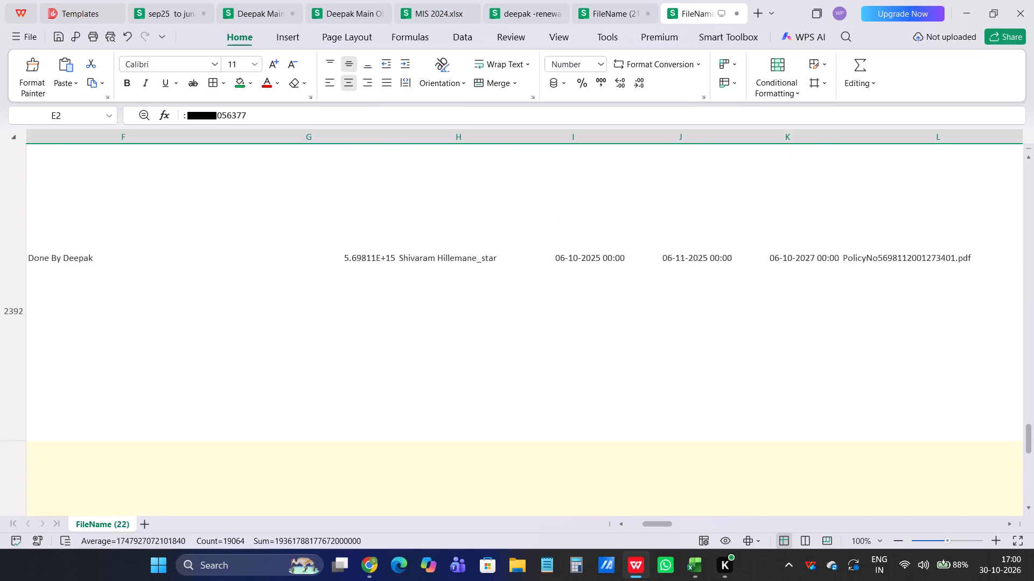
pyautogui.scroll(17, 674, 414)
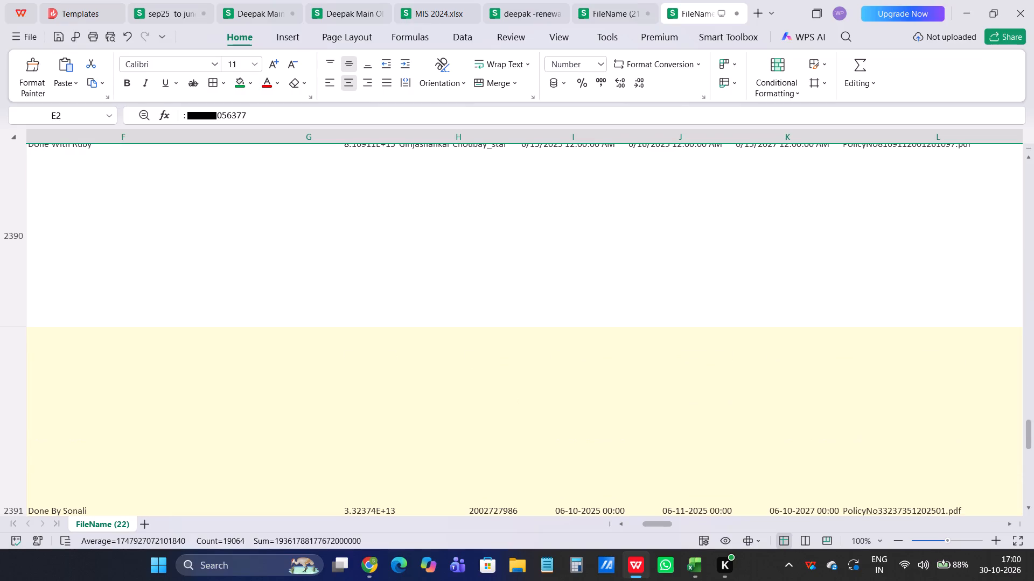
pyautogui.scroll(20, 675, 412)
pyautogui.scroll(8, 675, 412)
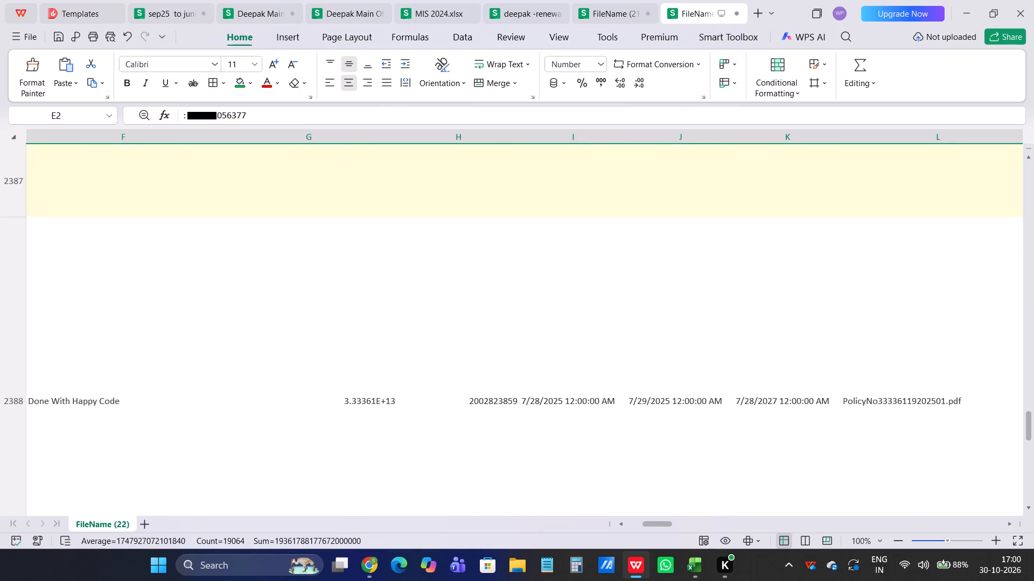
pyautogui.scroll(7, 675, 412)
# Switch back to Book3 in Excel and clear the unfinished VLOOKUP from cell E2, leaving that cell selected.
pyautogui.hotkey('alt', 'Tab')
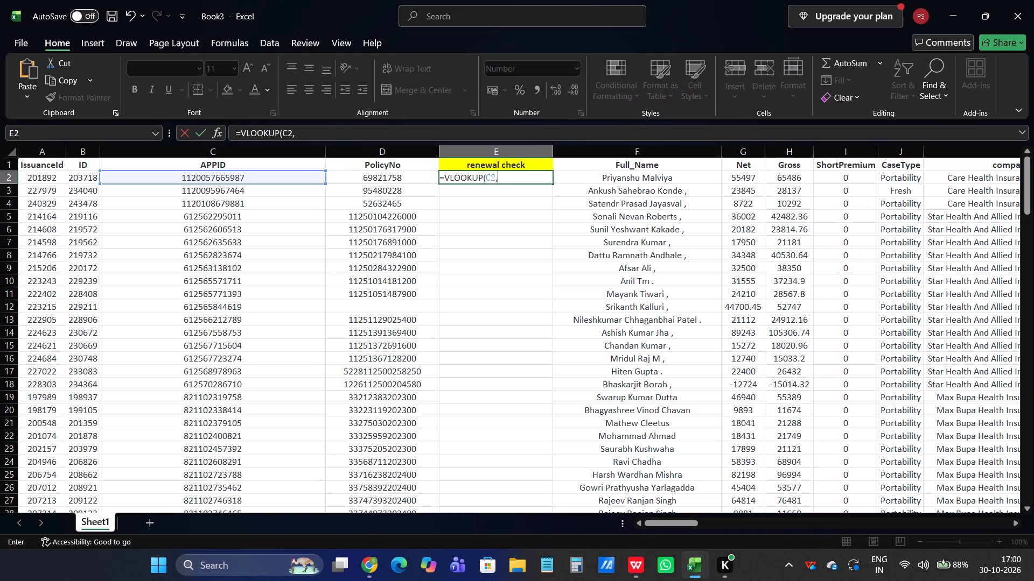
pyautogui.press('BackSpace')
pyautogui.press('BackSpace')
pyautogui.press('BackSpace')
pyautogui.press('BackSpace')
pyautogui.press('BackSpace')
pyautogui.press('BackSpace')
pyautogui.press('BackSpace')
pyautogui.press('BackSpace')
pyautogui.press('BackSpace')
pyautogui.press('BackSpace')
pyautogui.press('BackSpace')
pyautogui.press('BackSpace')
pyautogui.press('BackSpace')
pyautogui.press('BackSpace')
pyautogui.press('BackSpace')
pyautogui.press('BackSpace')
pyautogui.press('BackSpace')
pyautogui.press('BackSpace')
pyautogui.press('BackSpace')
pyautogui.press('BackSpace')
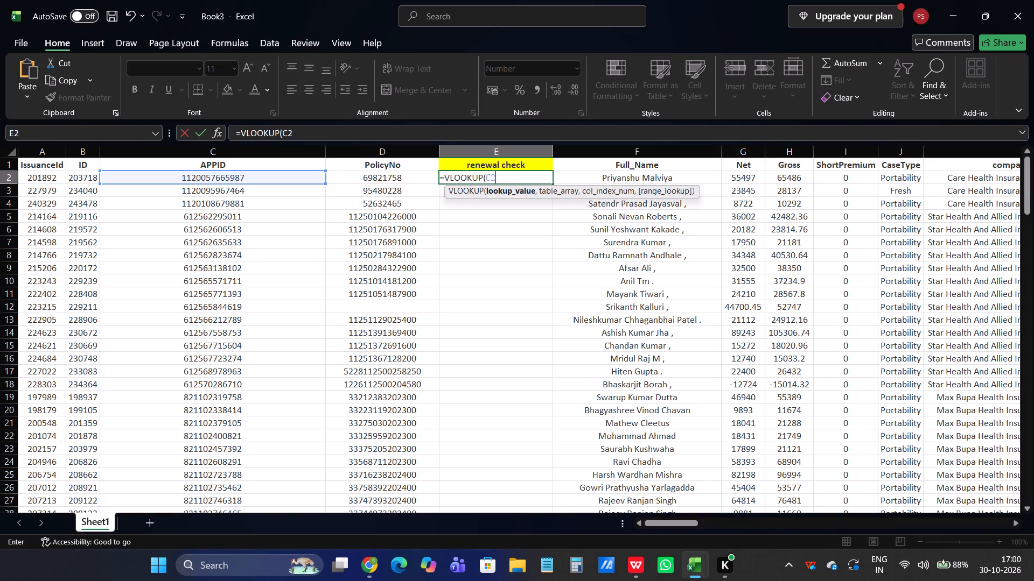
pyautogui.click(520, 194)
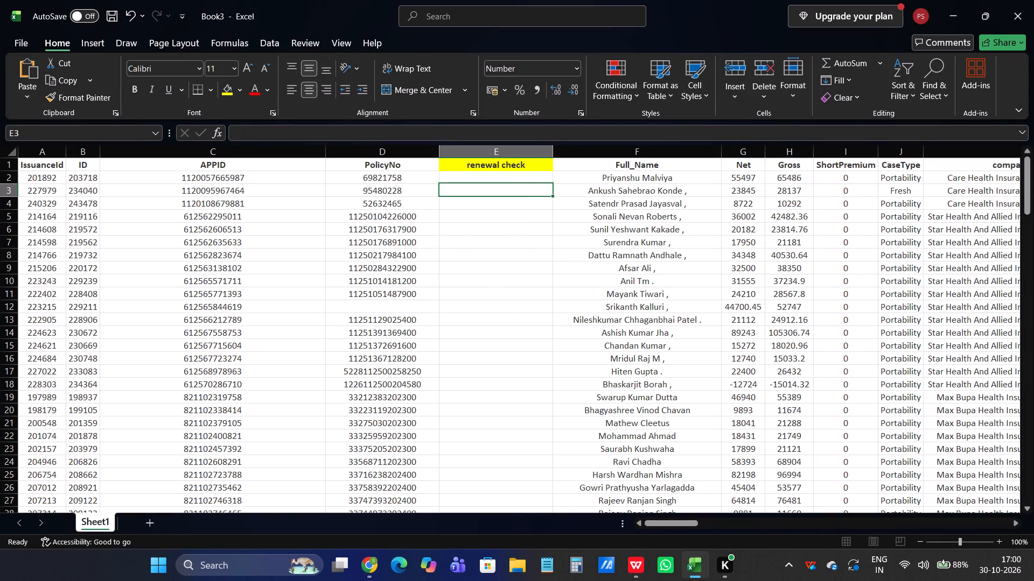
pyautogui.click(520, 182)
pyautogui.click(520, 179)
# Switch to FileName (22) in WPS Office and turn off text wrapping for the whole sheet.
pyautogui.hotkey('alt', 'Tab')
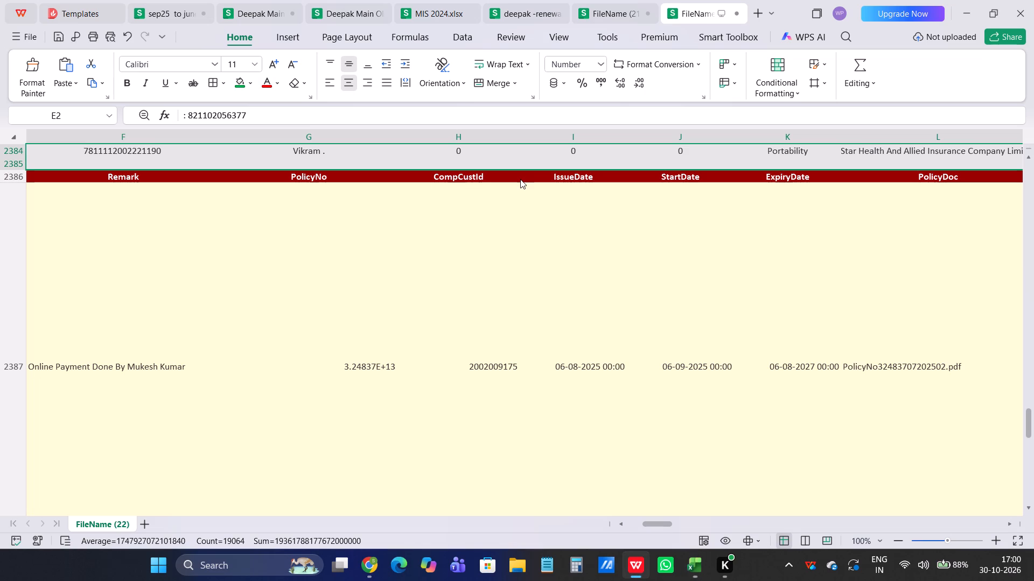
pyautogui.click(339, 245)
pyautogui.hotkey('ctrl', 'a')
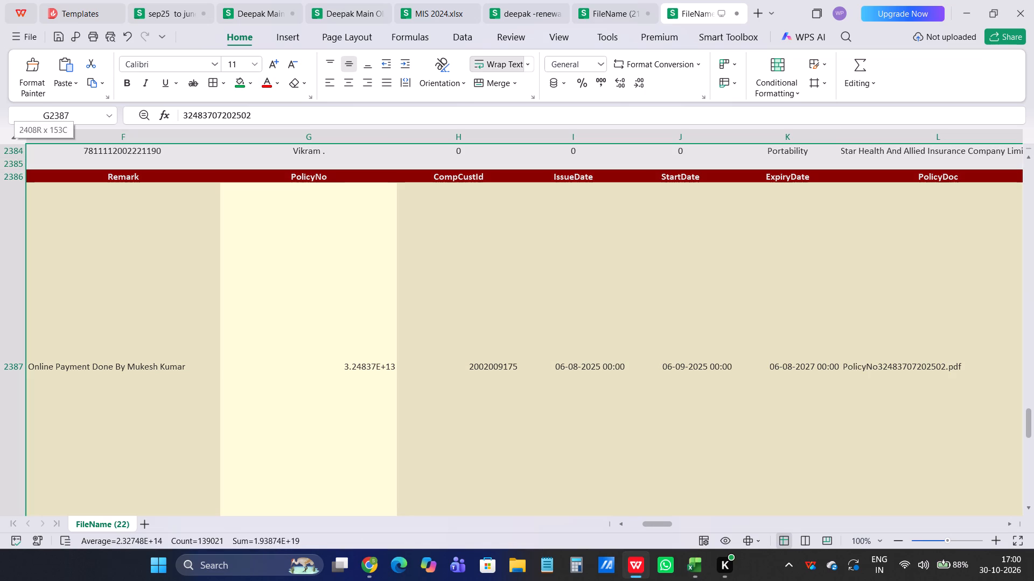
pyautogui.scroll(6, 246, 248)
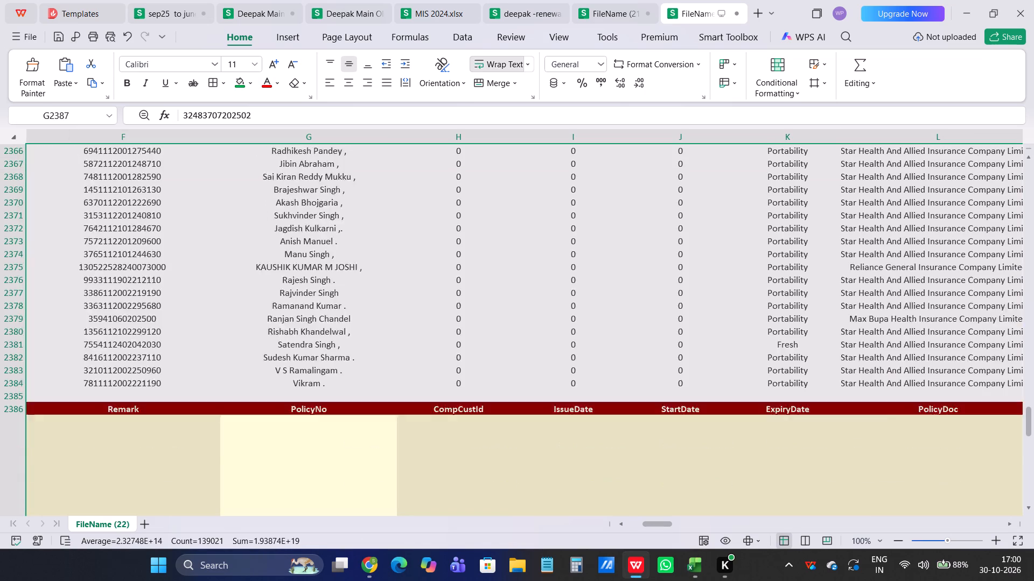
pyautogui.scroll(1, 246, 248)
pyautogui.scroll(-20, 246, 248)
pyautogui.scroll(-14, 246, 248)
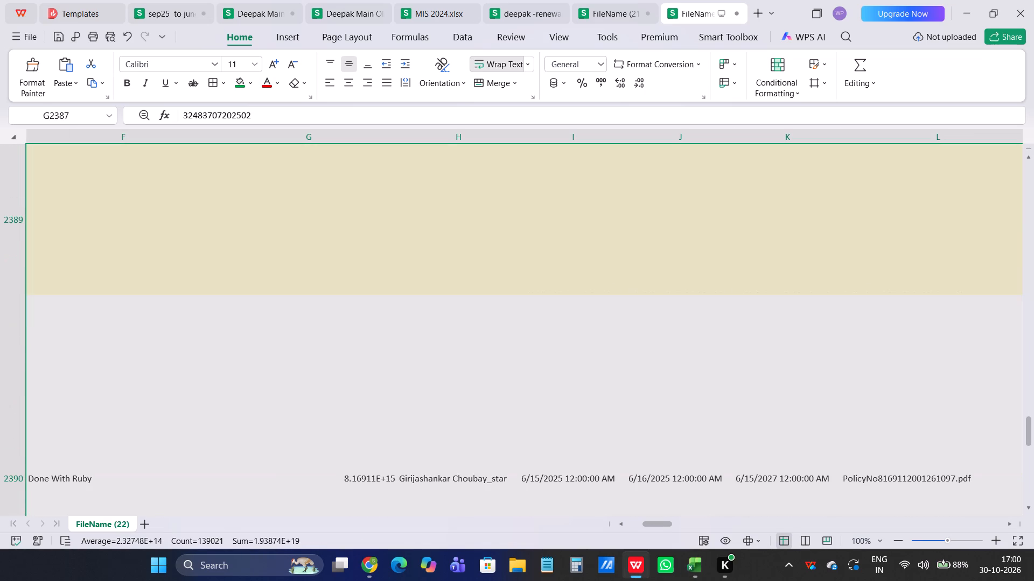
pyautogui.click(490, 63)
# Examine the policy rows through the end of the FileName (22) sheet, then return to the first records.
pyautogui.scroll(15, 338, 277)
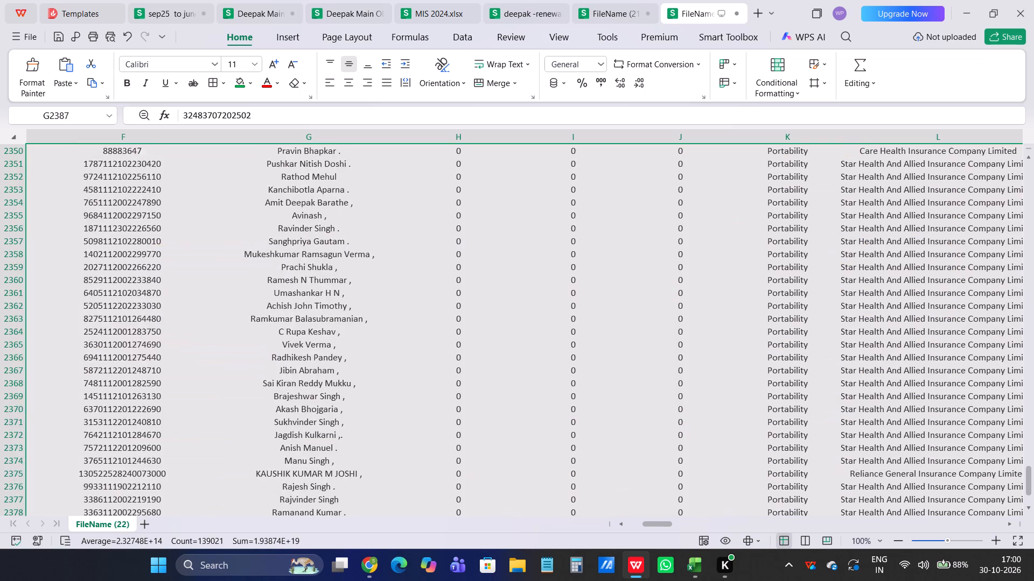
pyautogui.scroll(11, 338, 277)
pyautogui.scroll(-20, 338, 277)
pyautogui.scroll(-7, 338, 277)
pyautogui.scroll(20, 342, 278)
pyautogui.scroll(20, 342, 278)
pyautogui.scroll(17, 342, 278)
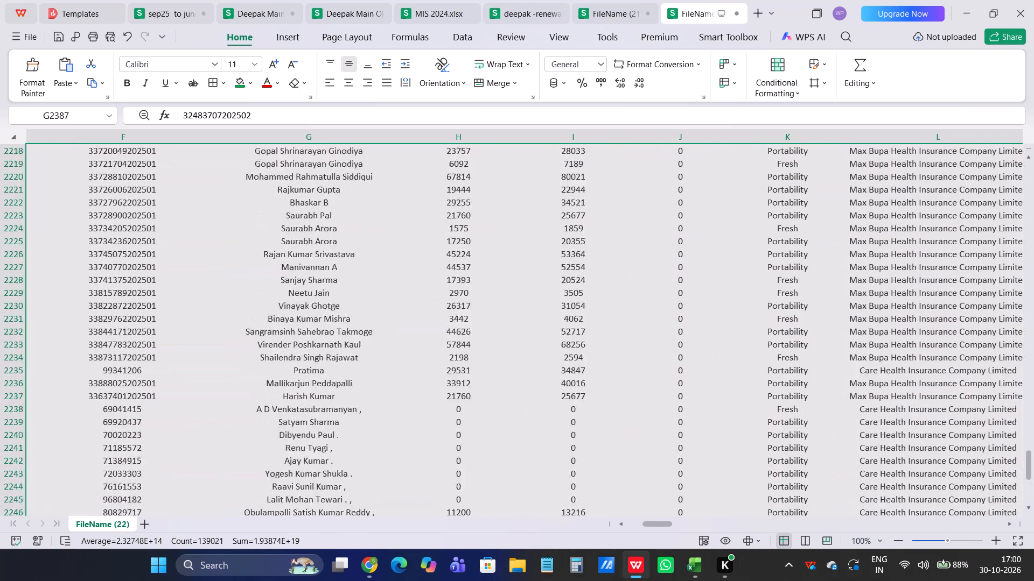
pyautogui.scroll(7, 342, 278)
pyautogui.scroll(-20, 342, 278)
pyautogui.scroll(-19, 342, 278)
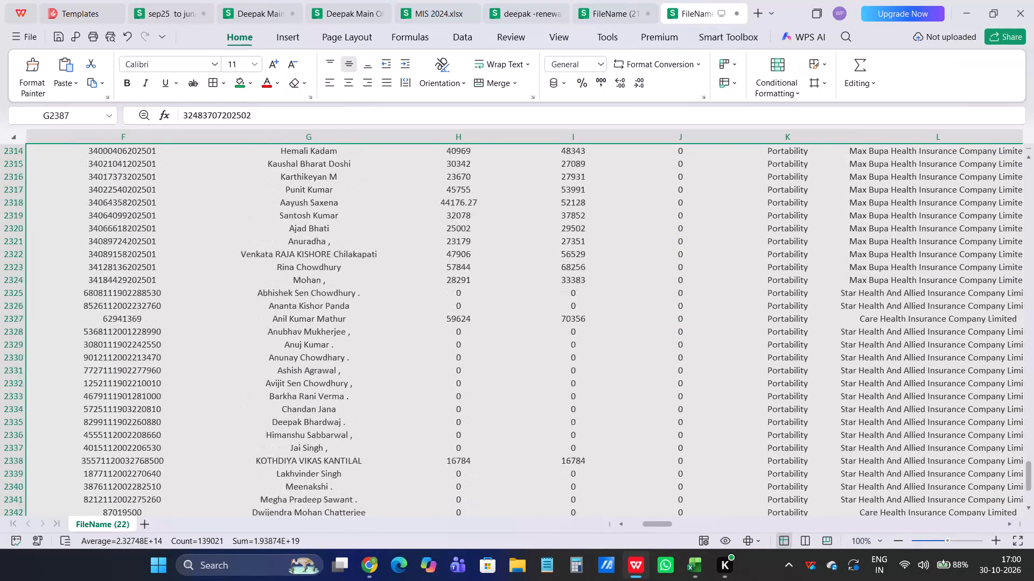
pyautogui.scroll(-8, 299, 280)
pyautogui.scroll(-16, 299, 280)
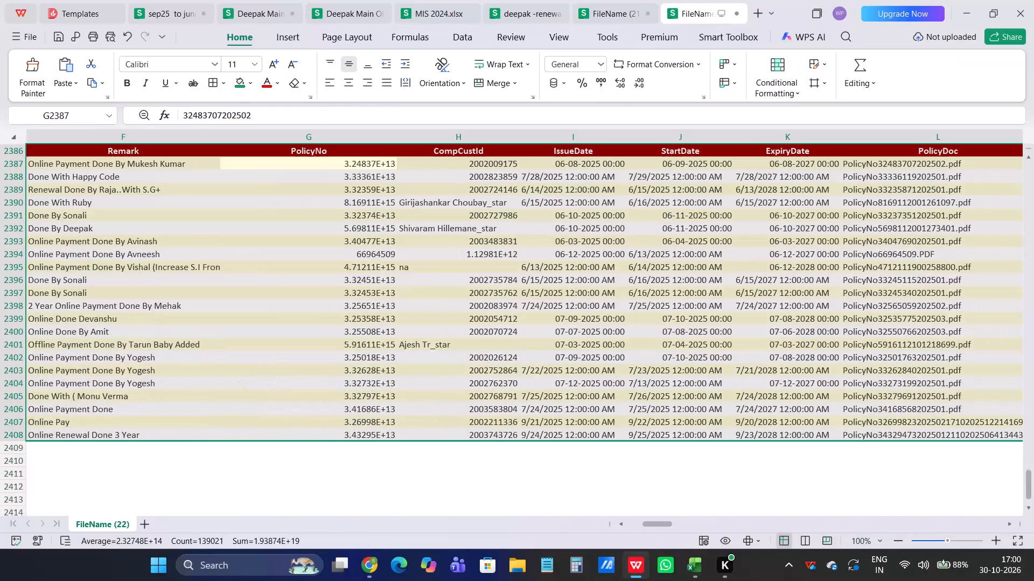
pyautogui.moveTo(1028, 484); pyautogui.dragTo(1028, 375)
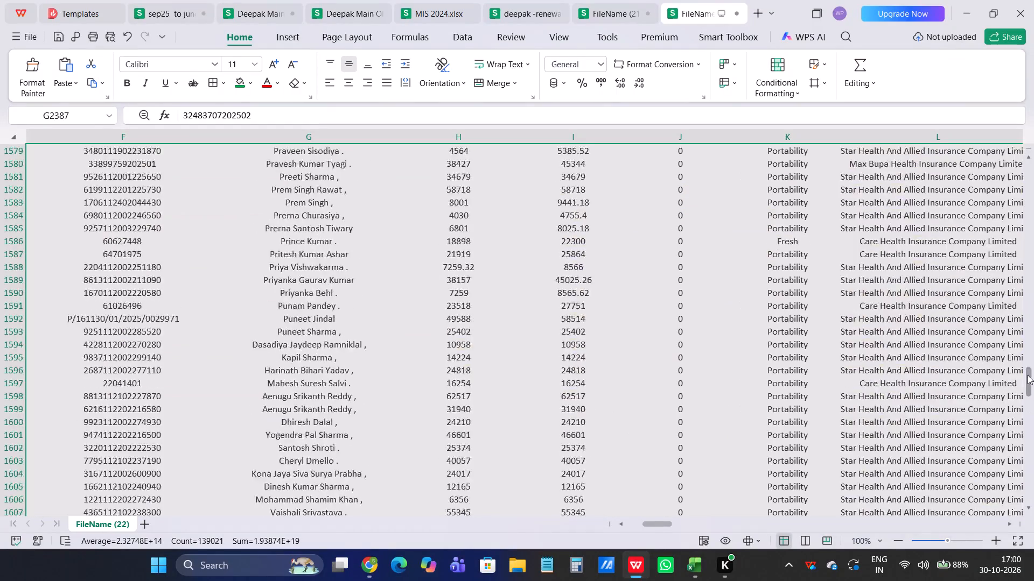
pyautogui.moveTo(1028, 375); pyautogui.dragTo(1024, 168)
pyautogui.click(130, 181)
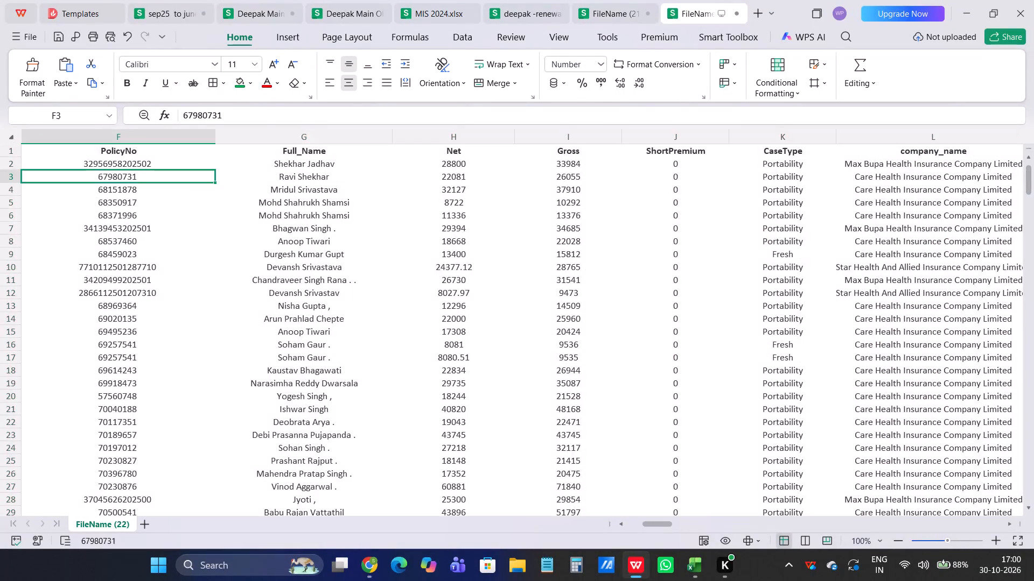
# Switch to Book3 in Excel and begin a VLOOKUP in renewal check cell E2 with APPID cell C2 as the lookup value.
pyautogui.hotkey('alt', 'Tab')
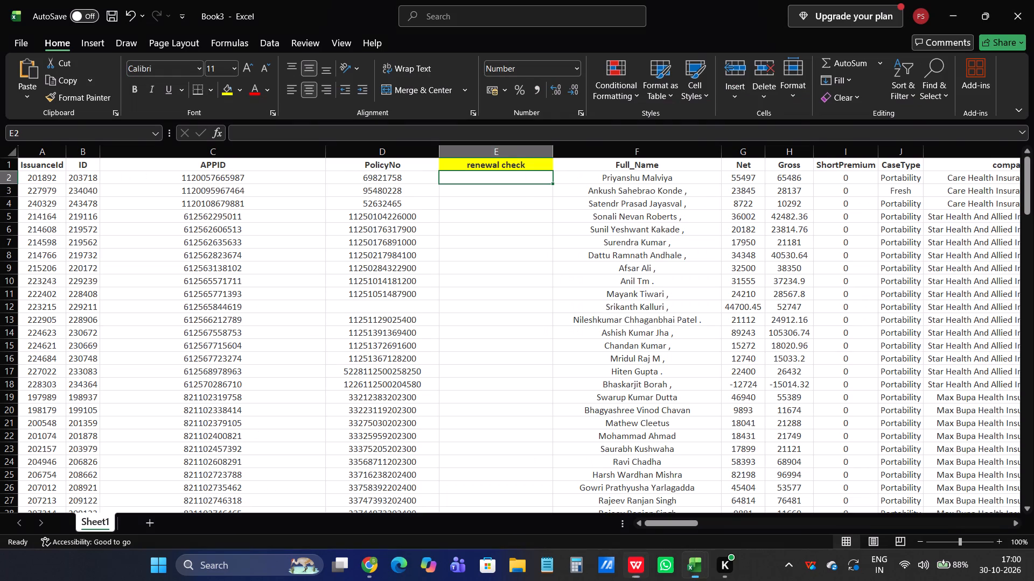
pyautogui.write('=vl')
pyautogui.press('Tab')
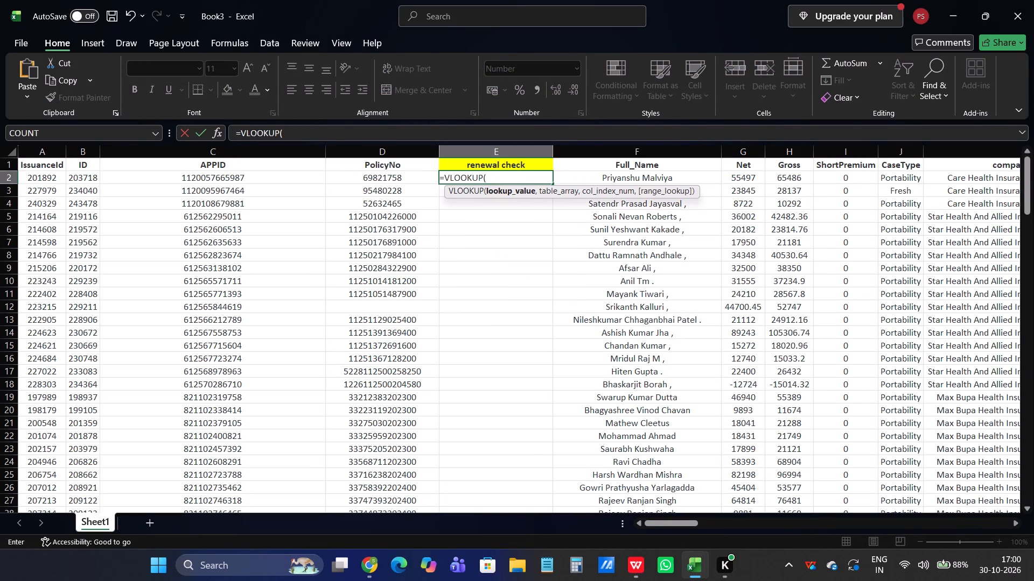
pyautogui.press('Left')
pyautogui.press('Left')
pyautogui.press(',')
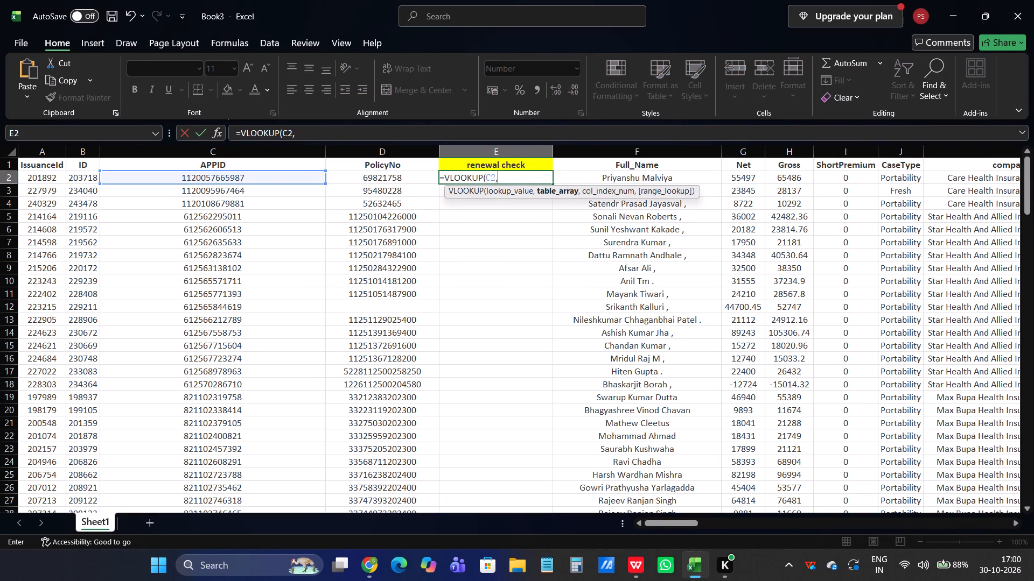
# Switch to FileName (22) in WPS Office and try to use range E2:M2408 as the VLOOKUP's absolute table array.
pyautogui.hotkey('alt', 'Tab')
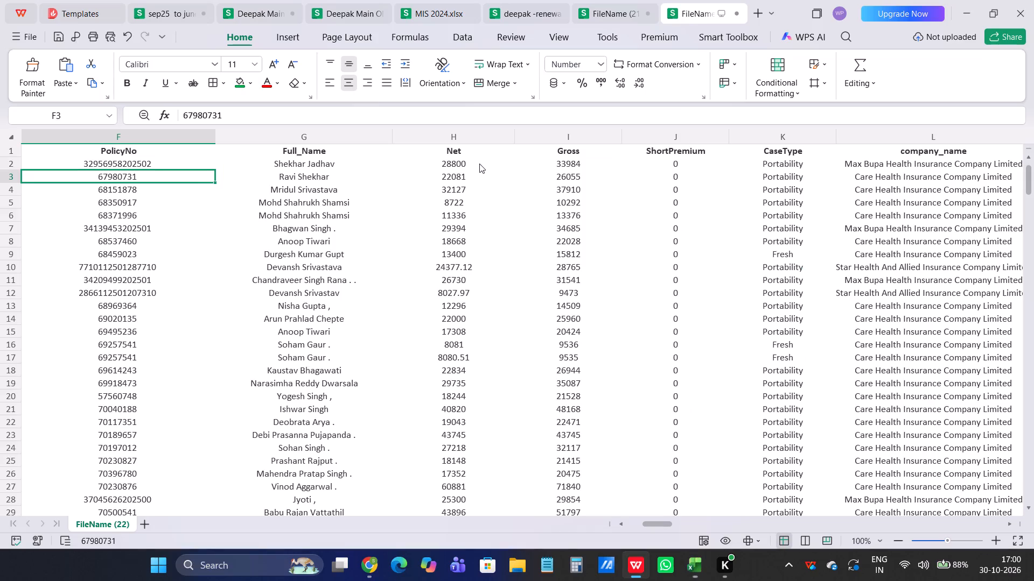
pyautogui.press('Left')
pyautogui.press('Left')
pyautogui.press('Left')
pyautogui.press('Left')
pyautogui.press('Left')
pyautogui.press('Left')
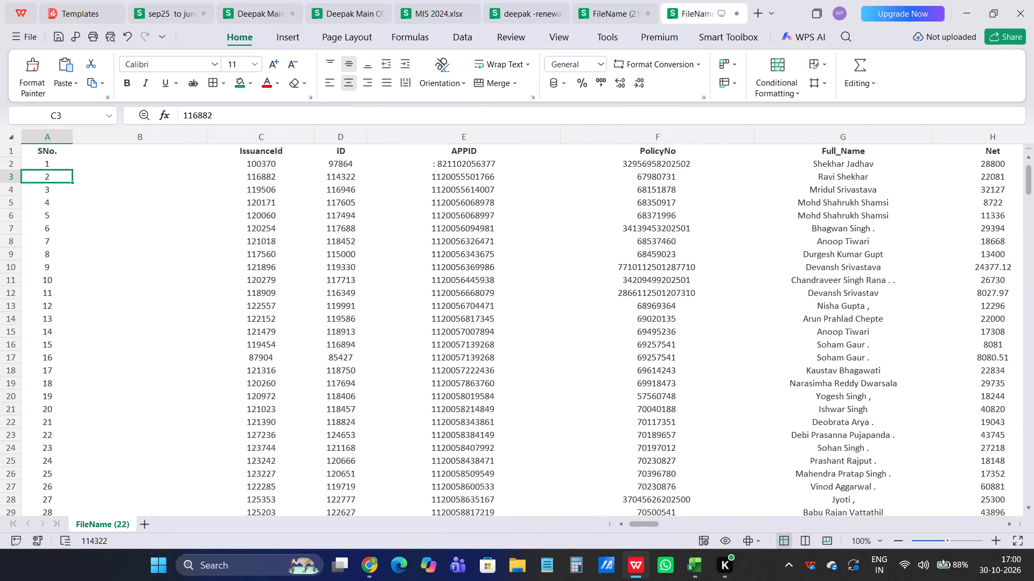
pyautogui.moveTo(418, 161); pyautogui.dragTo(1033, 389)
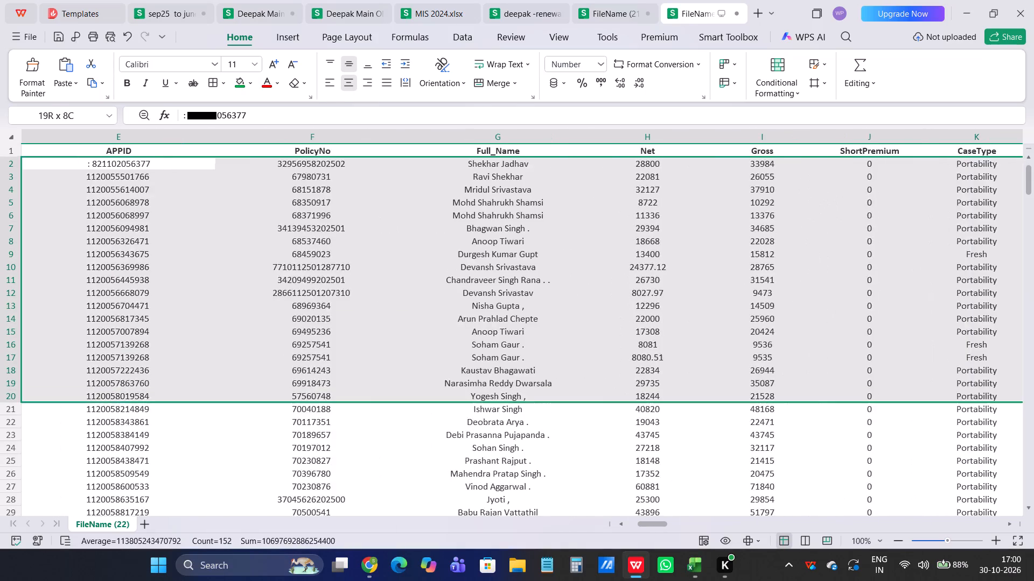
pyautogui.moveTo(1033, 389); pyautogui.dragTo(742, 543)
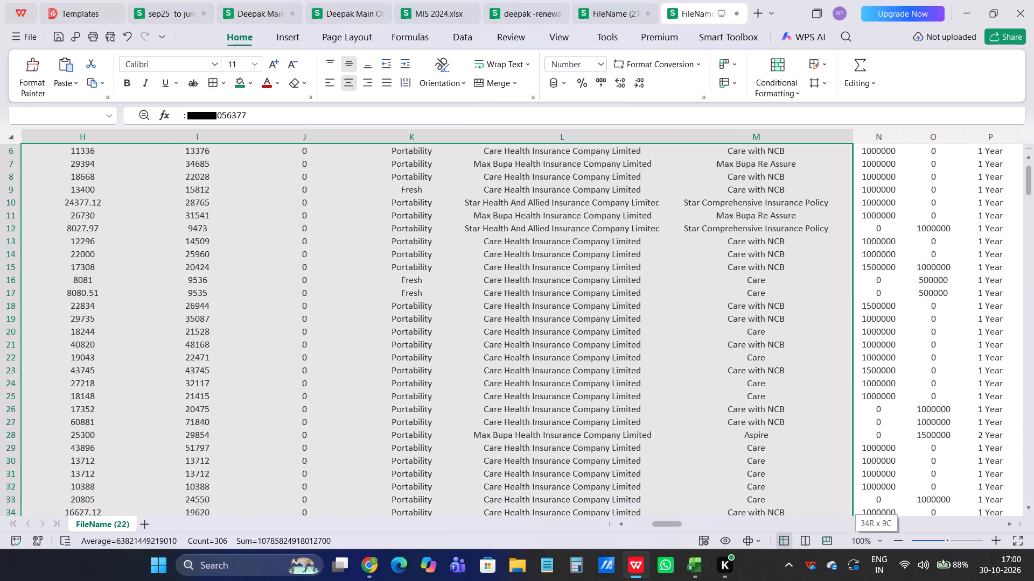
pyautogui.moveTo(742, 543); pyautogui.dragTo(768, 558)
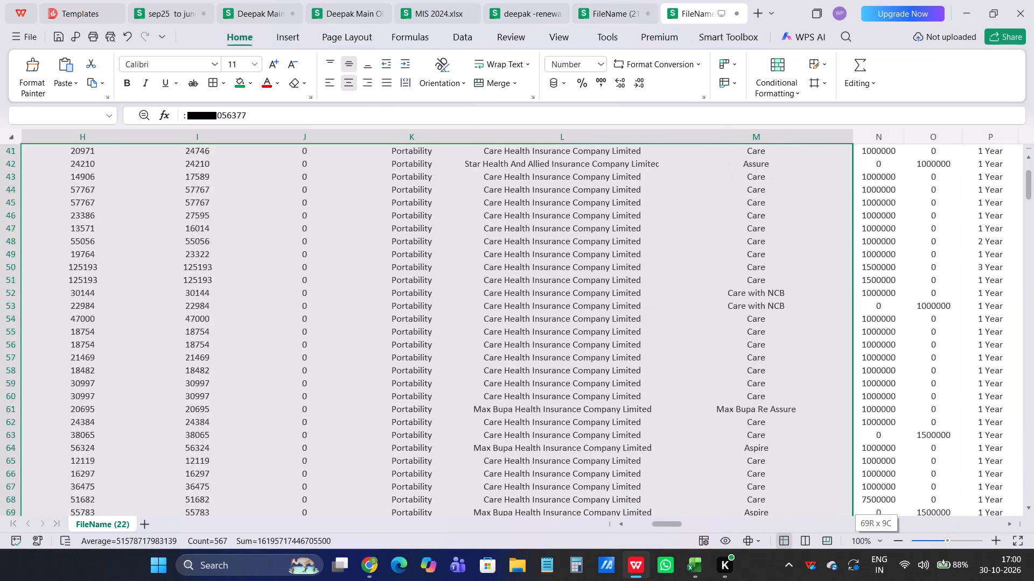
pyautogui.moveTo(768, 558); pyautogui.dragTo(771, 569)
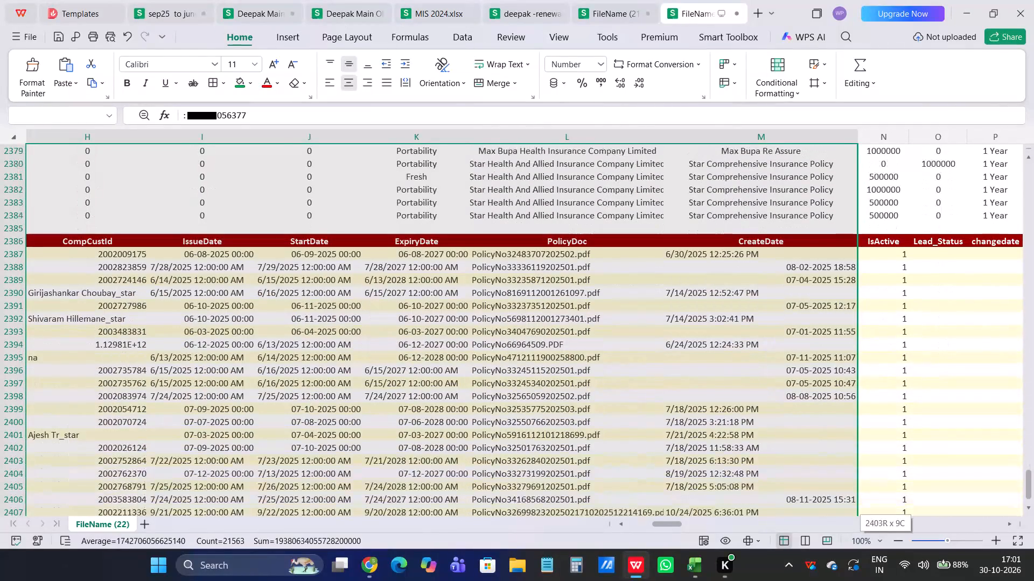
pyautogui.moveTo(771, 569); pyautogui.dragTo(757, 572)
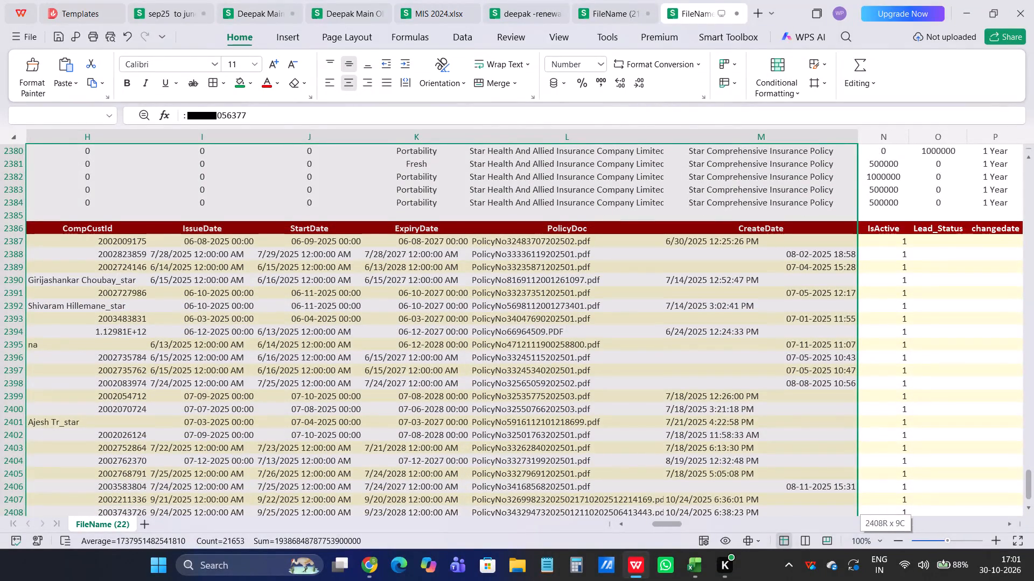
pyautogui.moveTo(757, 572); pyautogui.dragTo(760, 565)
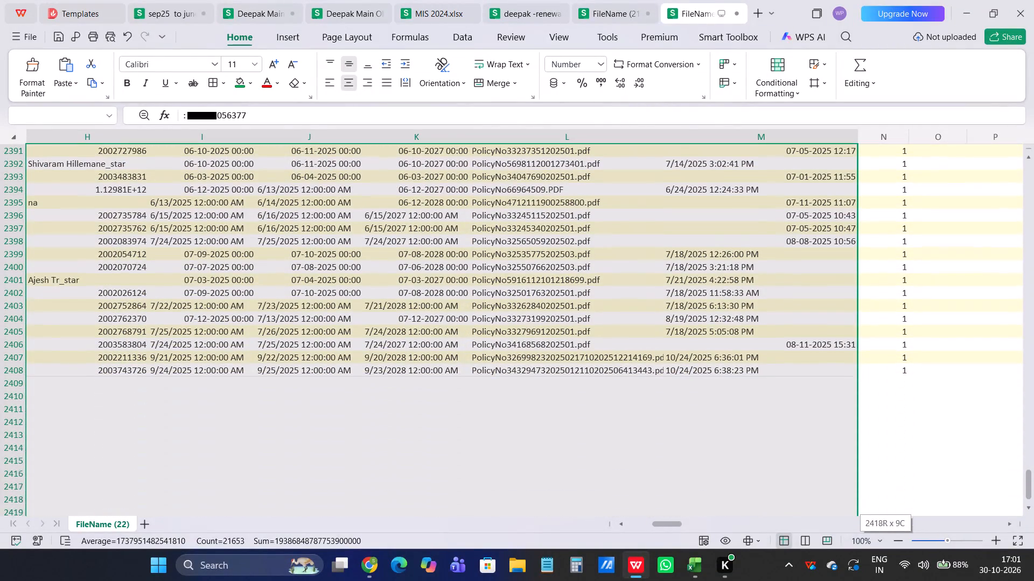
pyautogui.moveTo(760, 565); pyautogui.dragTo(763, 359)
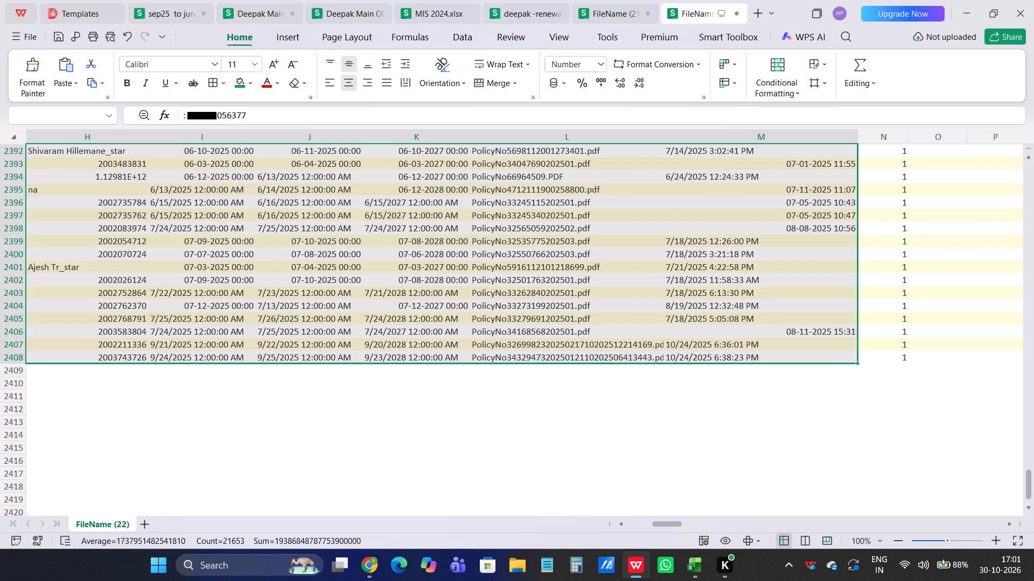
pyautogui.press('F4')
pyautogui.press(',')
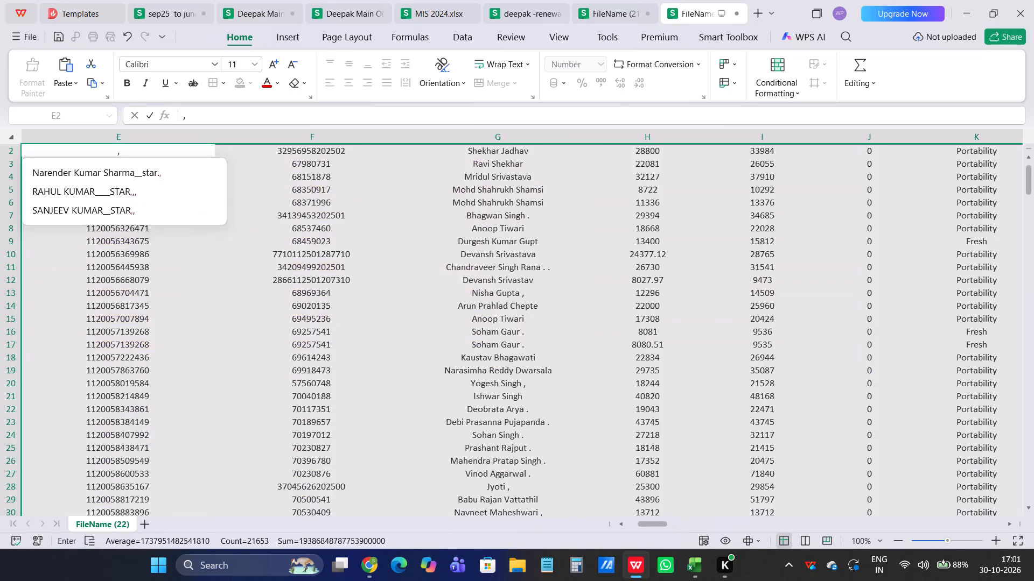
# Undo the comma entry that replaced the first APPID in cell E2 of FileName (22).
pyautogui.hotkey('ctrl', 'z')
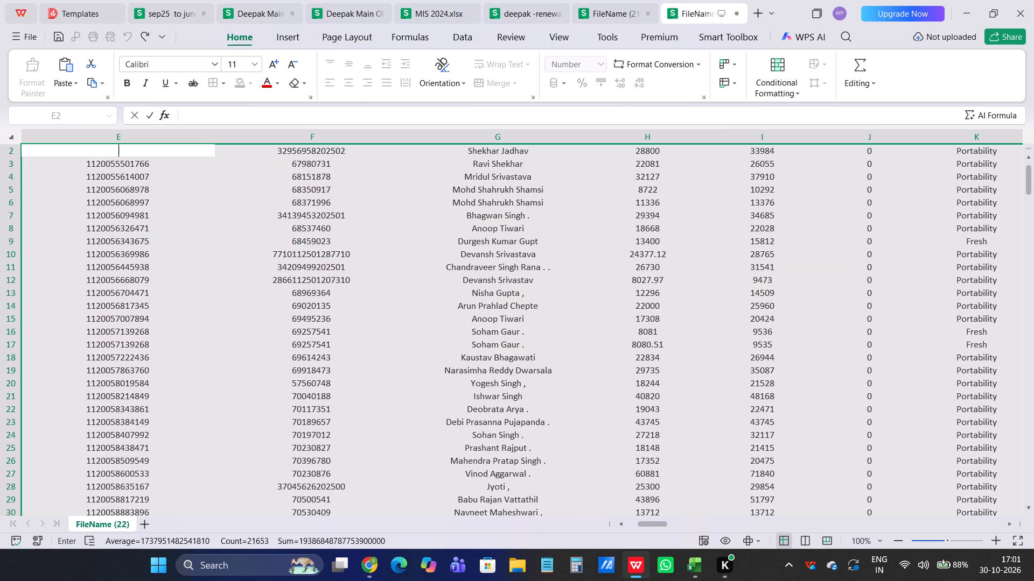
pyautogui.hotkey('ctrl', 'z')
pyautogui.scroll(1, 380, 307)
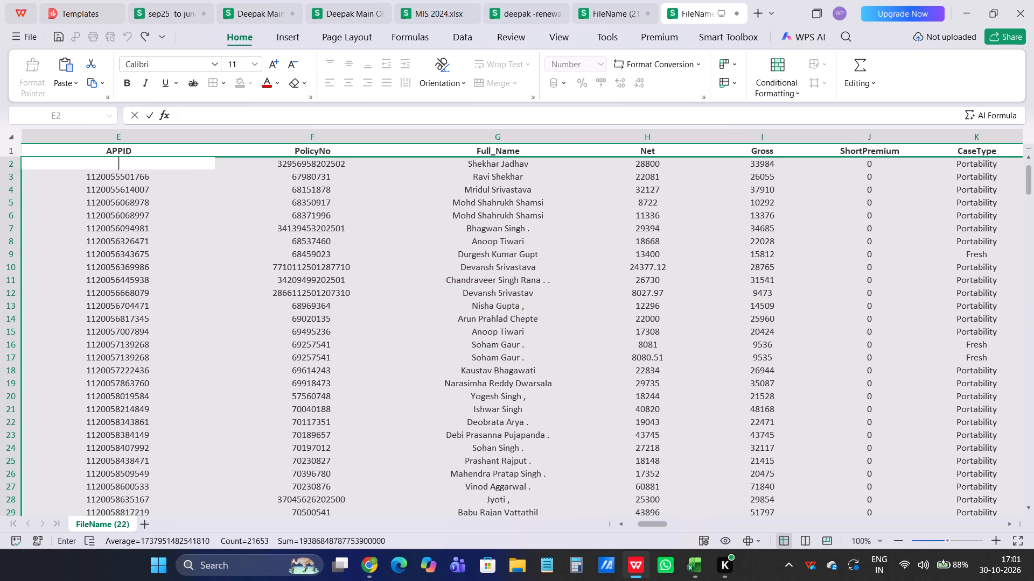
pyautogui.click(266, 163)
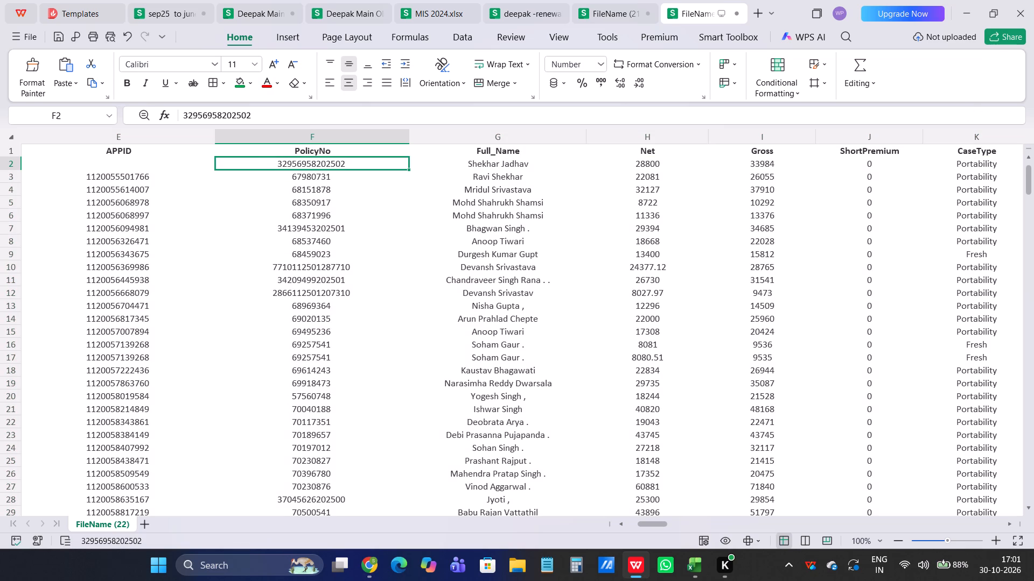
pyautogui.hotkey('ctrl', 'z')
# Remove the leading colon and space from the first APPID in cell E2 of FileName (22).
pyautogui.click(125, 162)
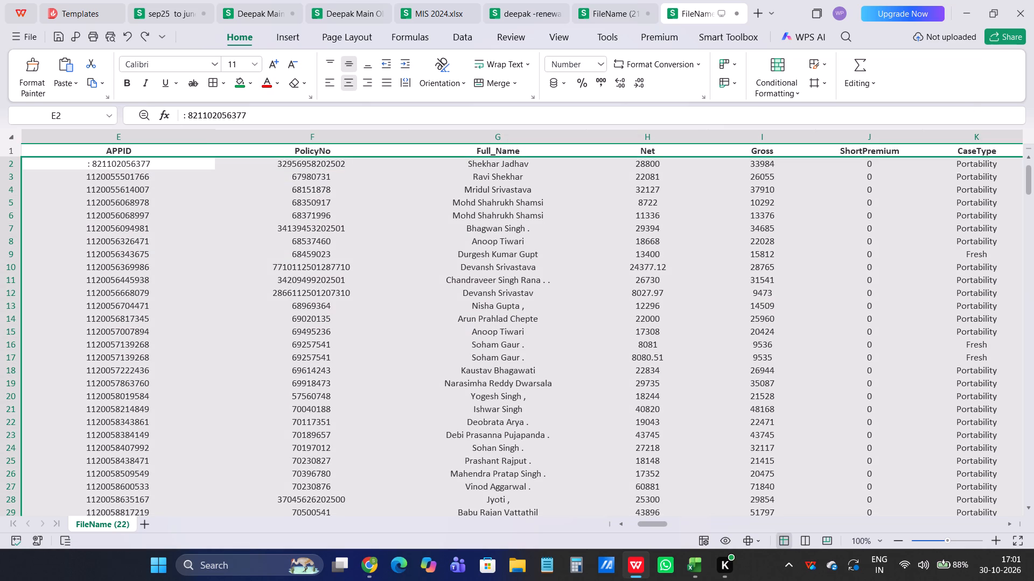
pyautogui.moveTo(188, 115); pyautogui.dragTo(168, 110)
pyautogui.press('BackSpace')
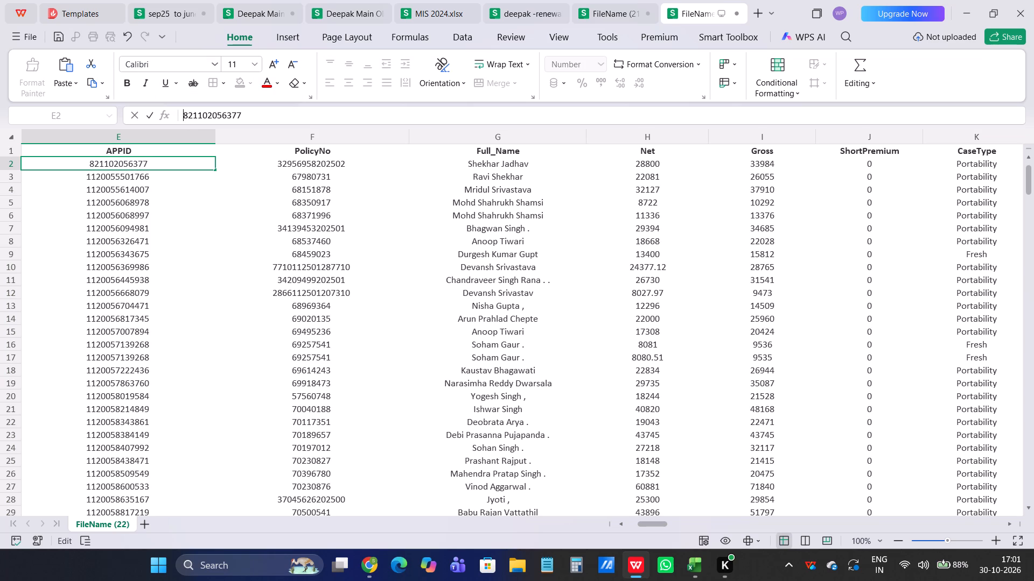
pyautogui.click(151, 177)
# Switch to Book3 in Excel and clear the unfinished VLOOKUP from renewal check cell E2.
pyautogui.hotkey('alt', 'Tab')
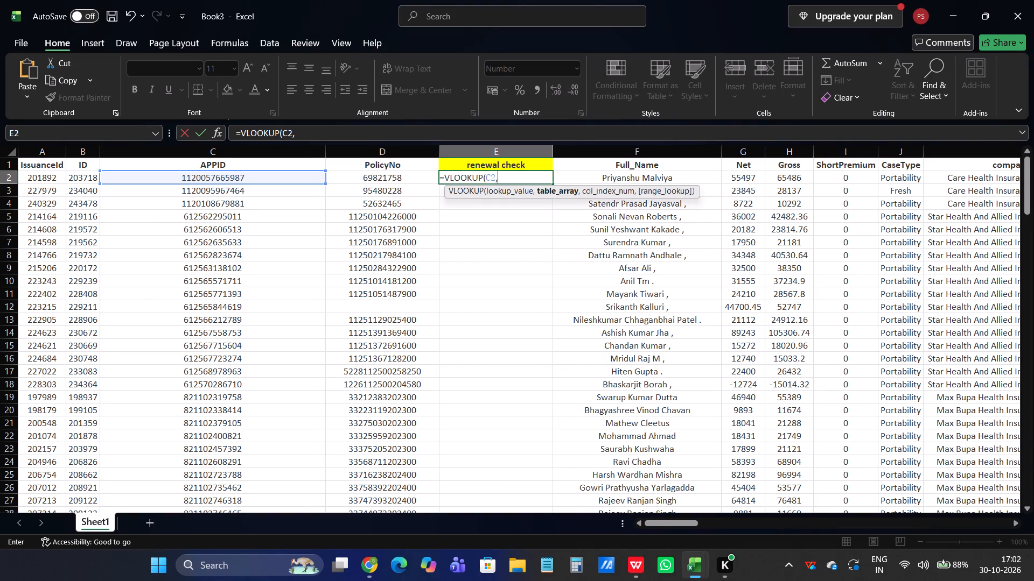
pyautogui.click(149, 525)
pyautogui.moveTo(522, 172); pyautogui.dragTo(438, 172)
pyautogui.press('BackSpace')
pyautogui.click(468, 194)
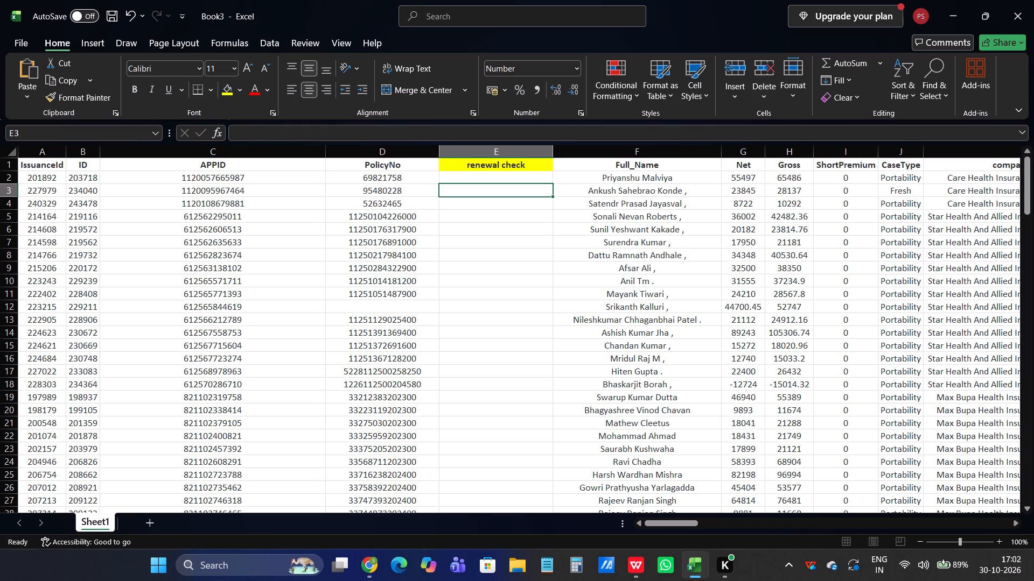
pyautogui.click(470, 178)
# Add a new sheet to Book3 and copy all the FileName (22) data from WPS Office into it.
pyautogui.click(157, 525)
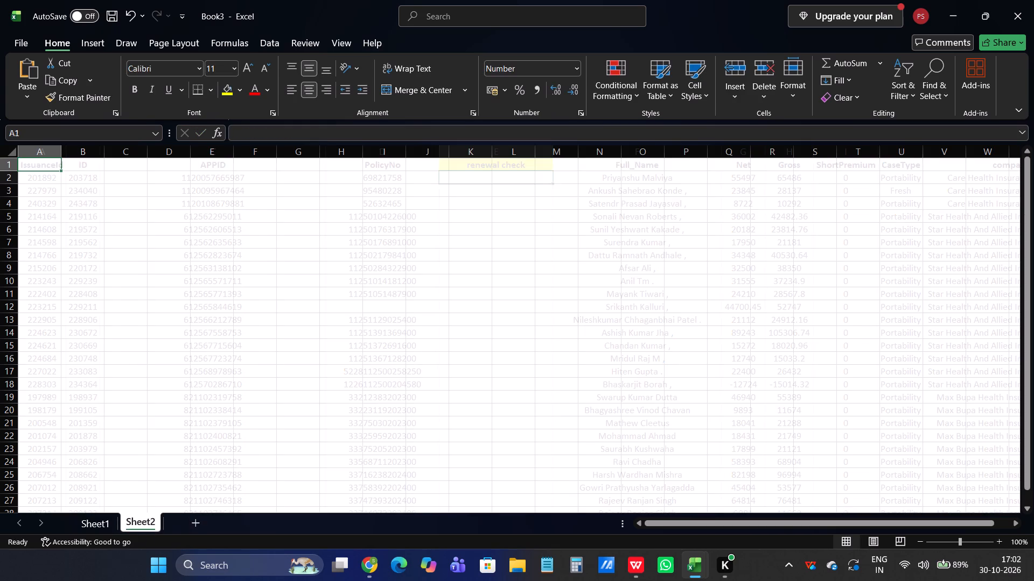
pyautogui.hotkey('alt', 'Tab')
pyautogui.click(284, 244)
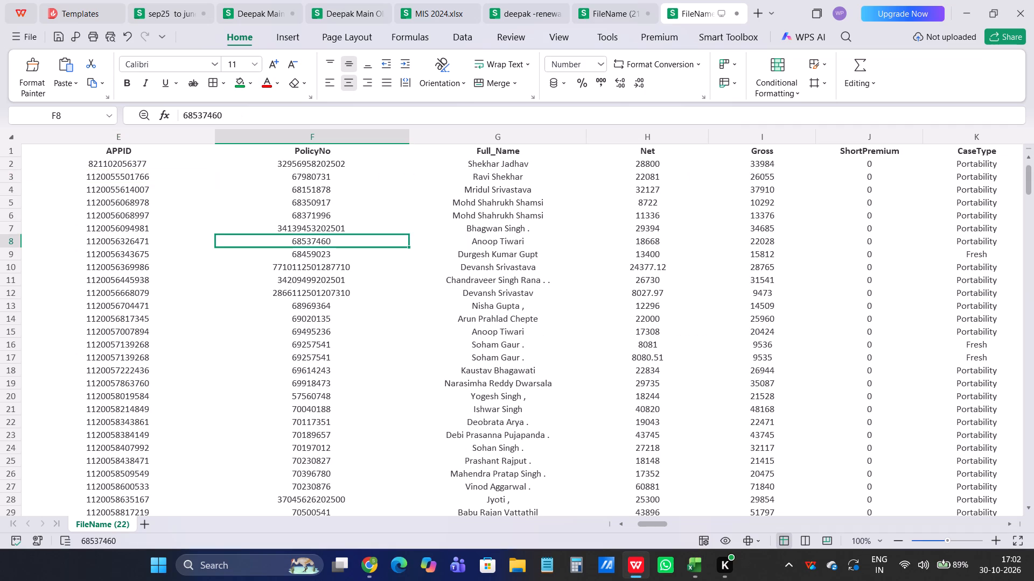
pyautogui.hotkey('ctrl', 'a')
pyautogui.hotkey('ctrl', 'c')
pyautogui.hotkey('alt', 'Tab')
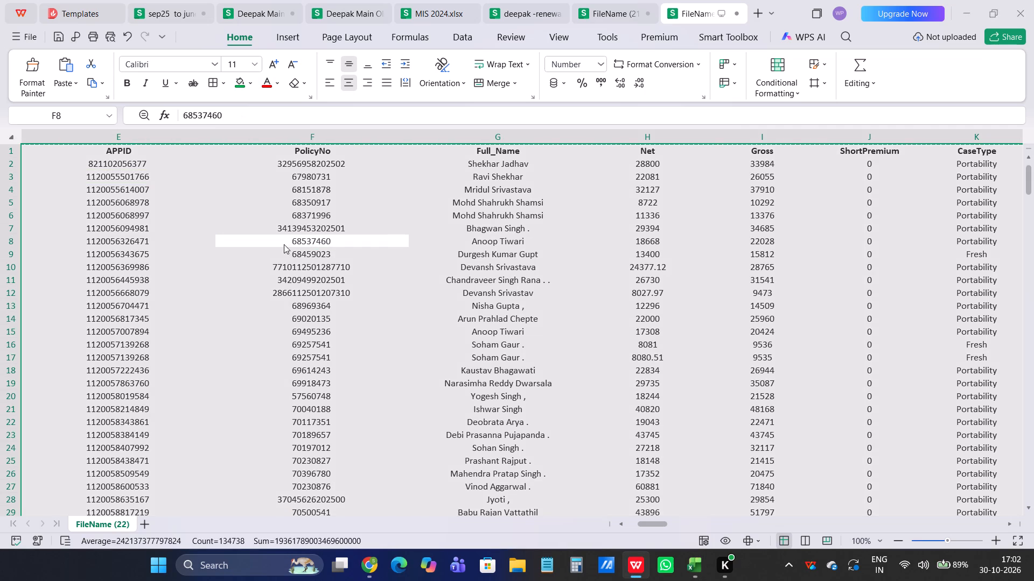
pyautogui.hotkey('ctrl', 'v')
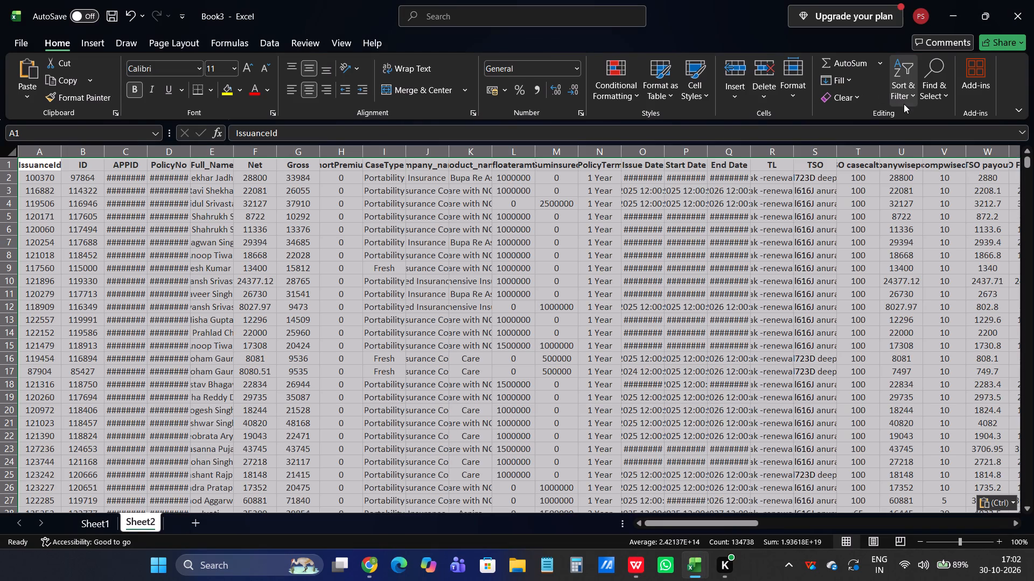
# AutoFit the column widths of the pasted policy data on Sheet2.
pyautogui.click(906, 97)
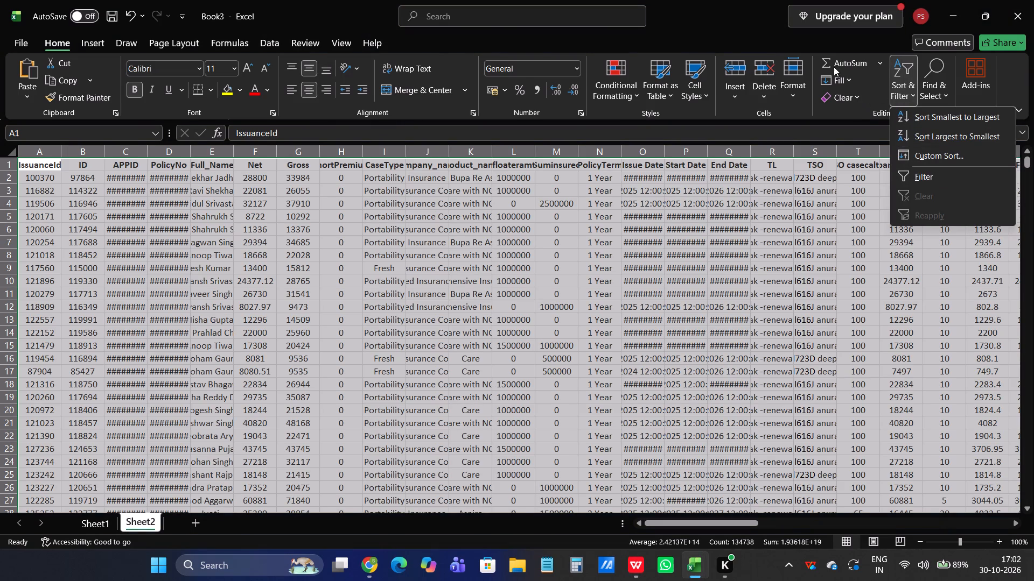
pyautogui.click(784, 93)
pyautogui.click(809, 199)
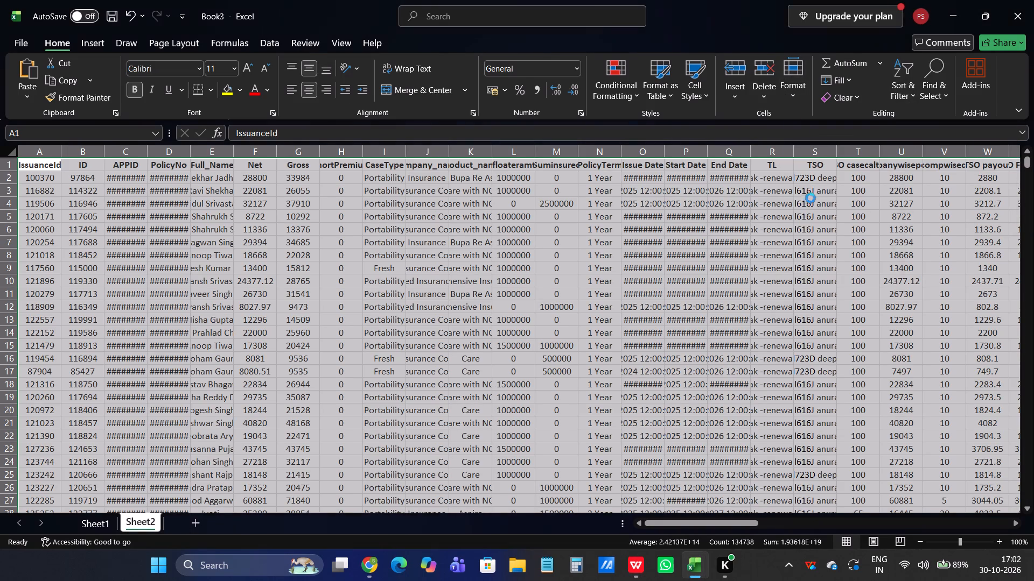
pyautogui.click(330, 194)
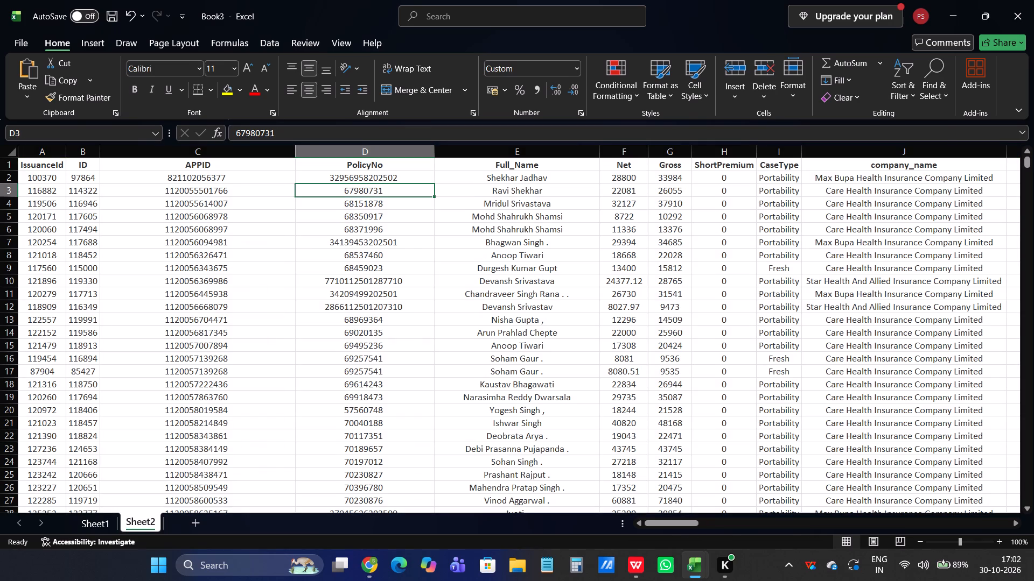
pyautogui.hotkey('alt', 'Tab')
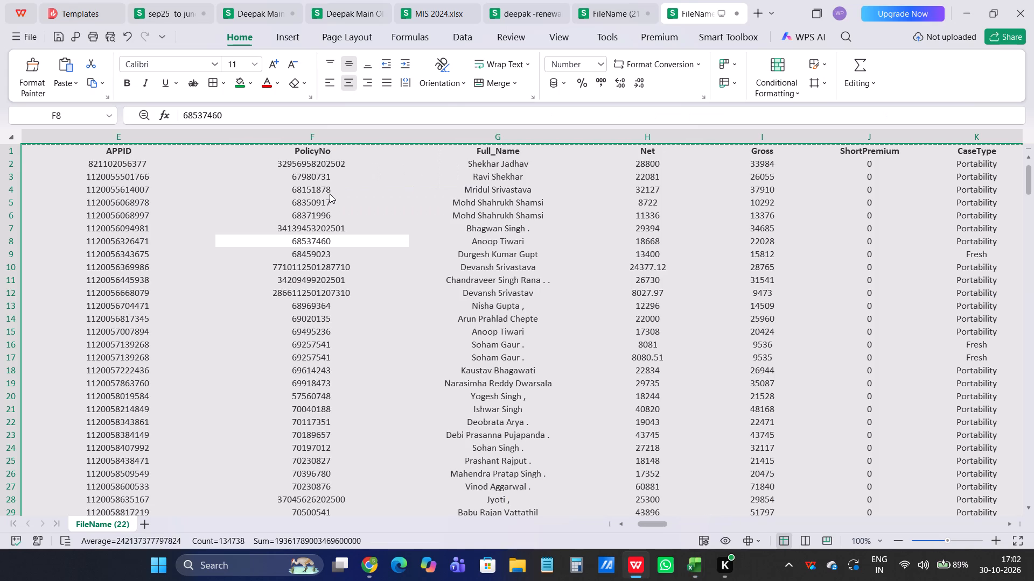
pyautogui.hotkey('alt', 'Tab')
# Begin a VLOOKUP in renewal check cell E2 on Sheet1 with APPID cell C2 as the lookup value.
pyautogui.click(98, 530)
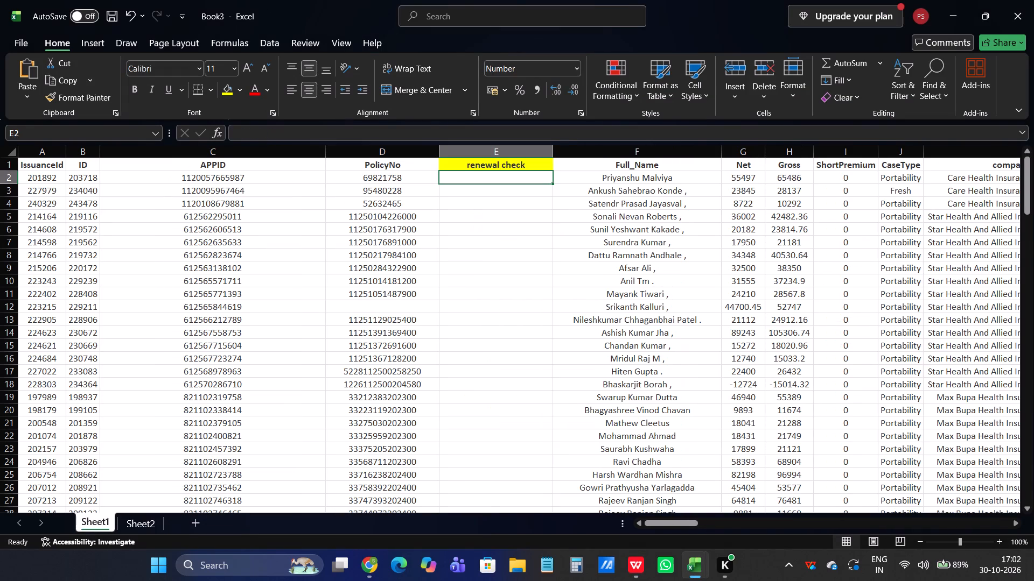
pyautogui.press('=')
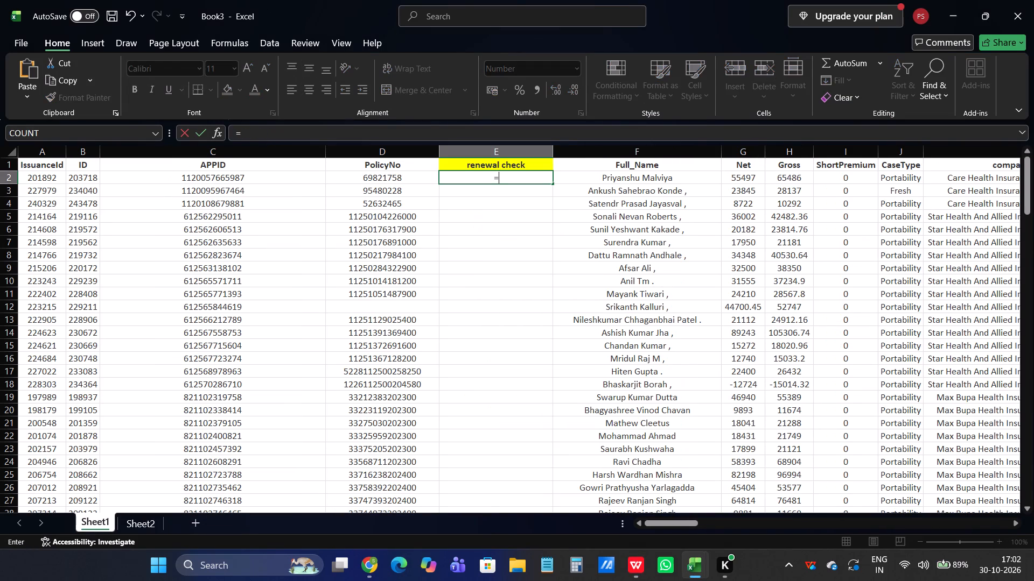
pyautogui.write('vloo')
pyautogui.press('k')
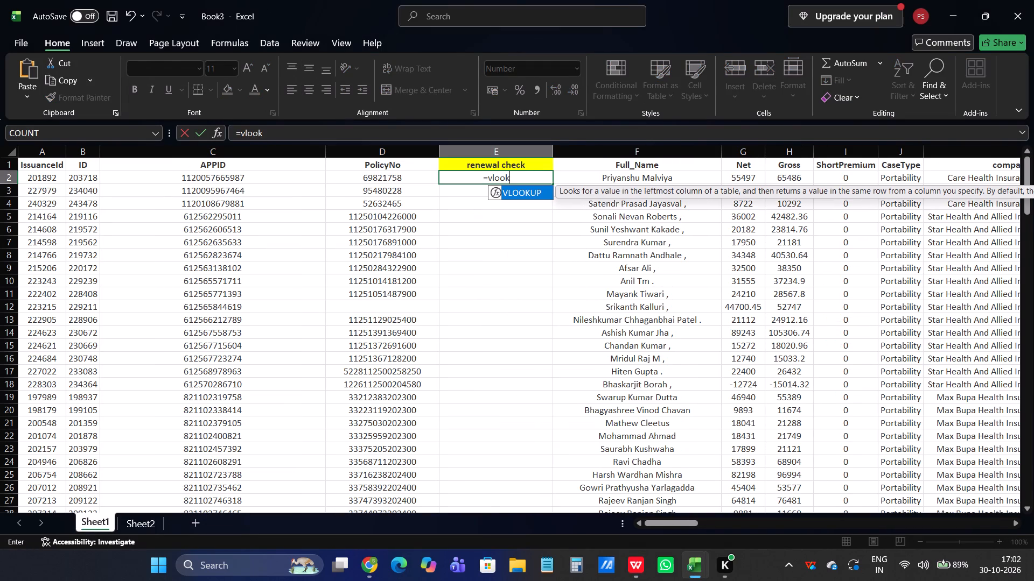
pyautogui.press('Tab')
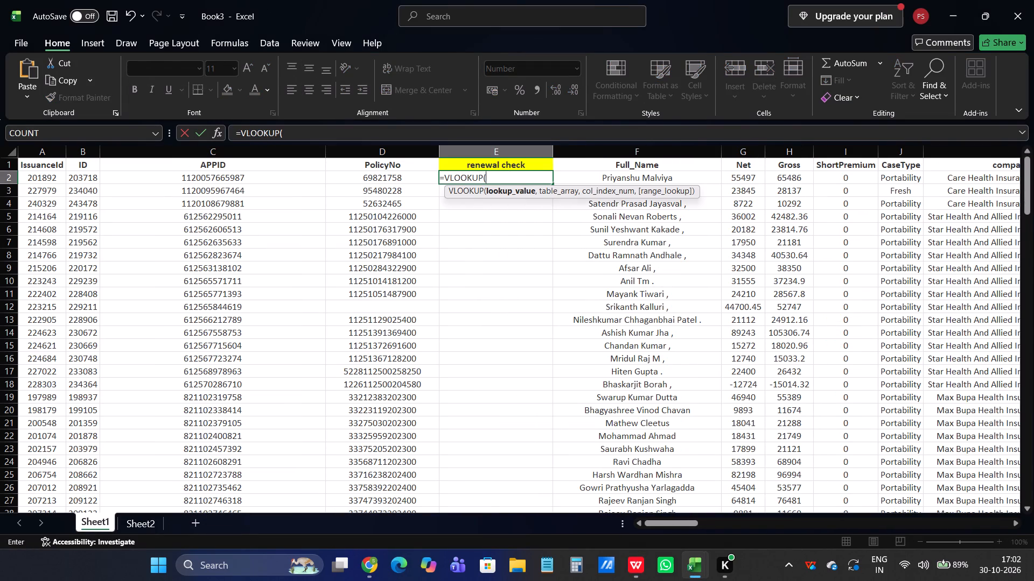
pyautogui.press('Left')
pyautogui.press('Left')
pyautogui.press(',')
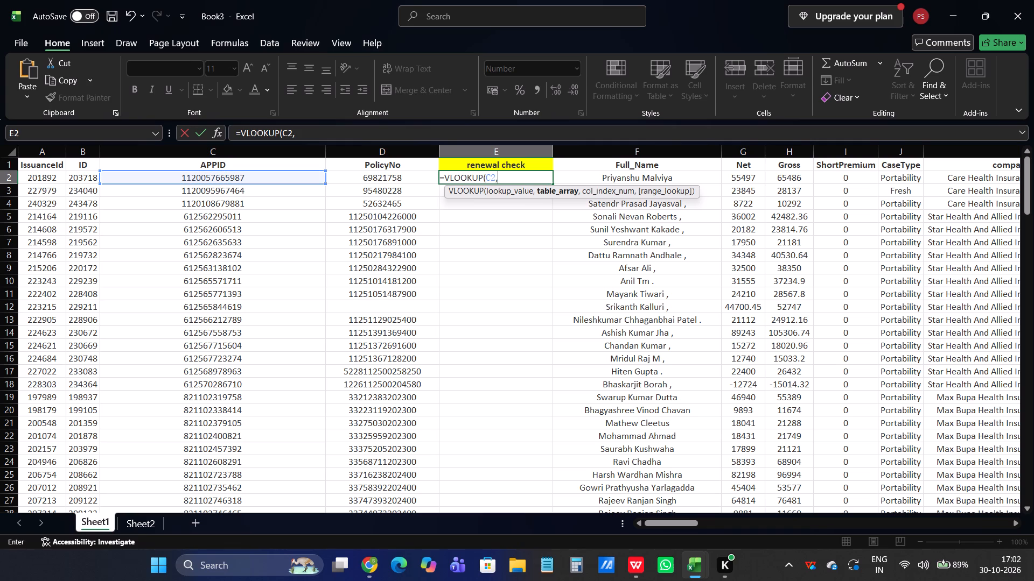
# Complete the E2 VLOOKUP with Sheet2 range C2:S2384 locked as an absolute reference, column index 1 and exact match 0.
pyautogui.click(142, 521)
pyautogui.moveTo(136, 179); pyautogui.dragTo(1033, 512)
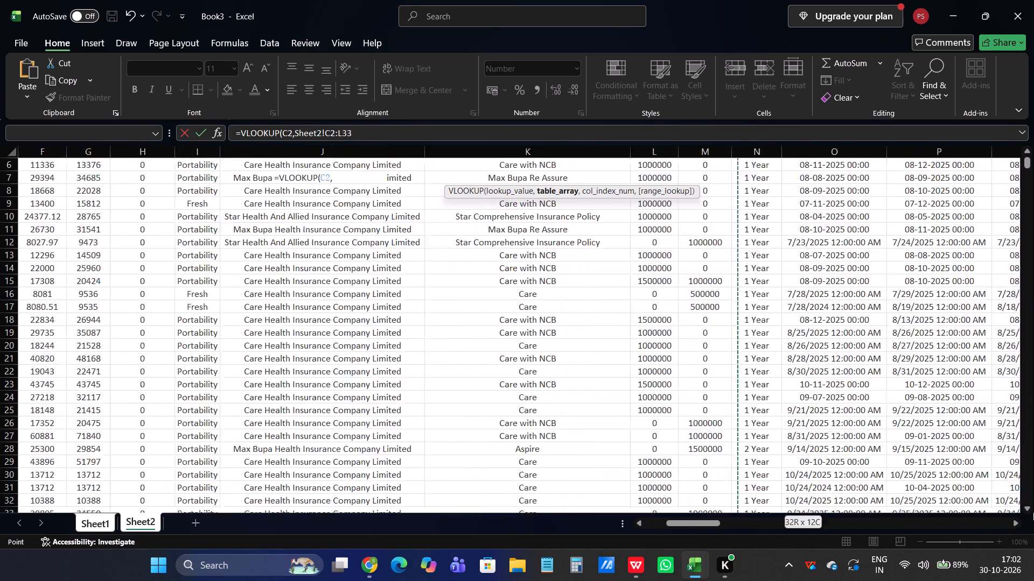
pyautogui.moveTo(1033, 512); pyautogui.dragTo(527, 478)
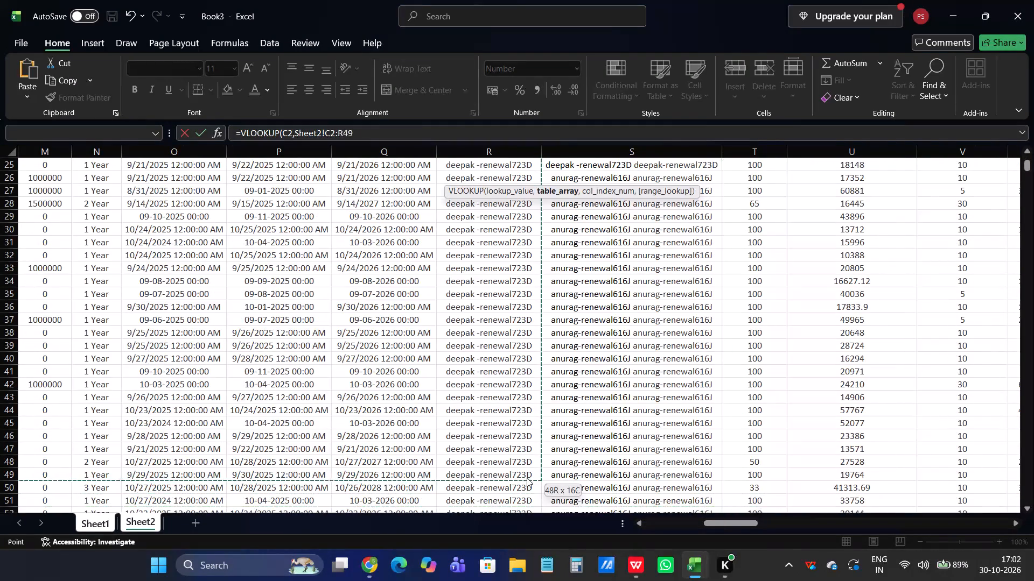
pyautogui.moveTo(527, 478); pyautogui.dragTo(605, 569)
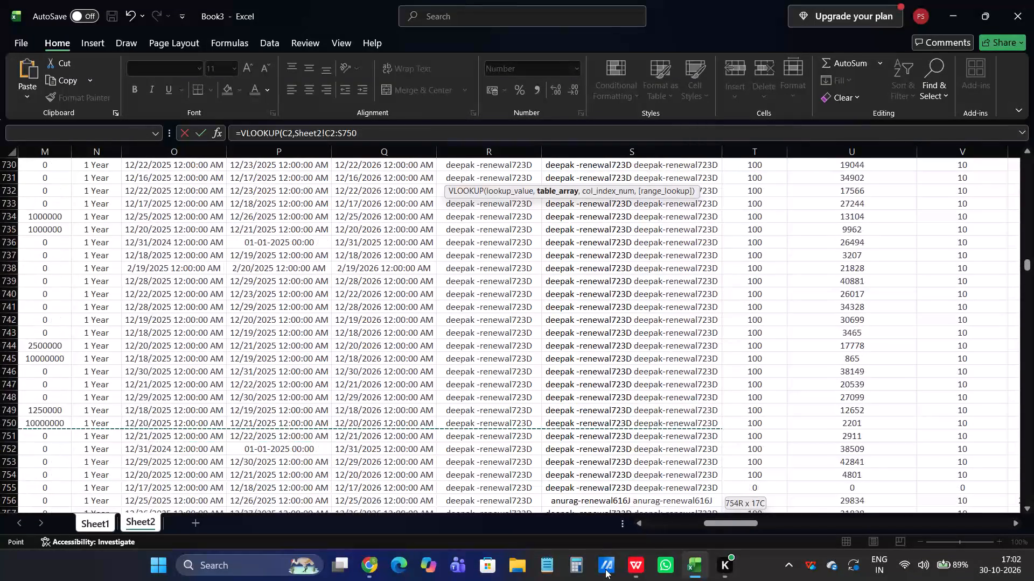
pyautogui.moveTo(605, 569); pyautogui.dragTo(605, 571)
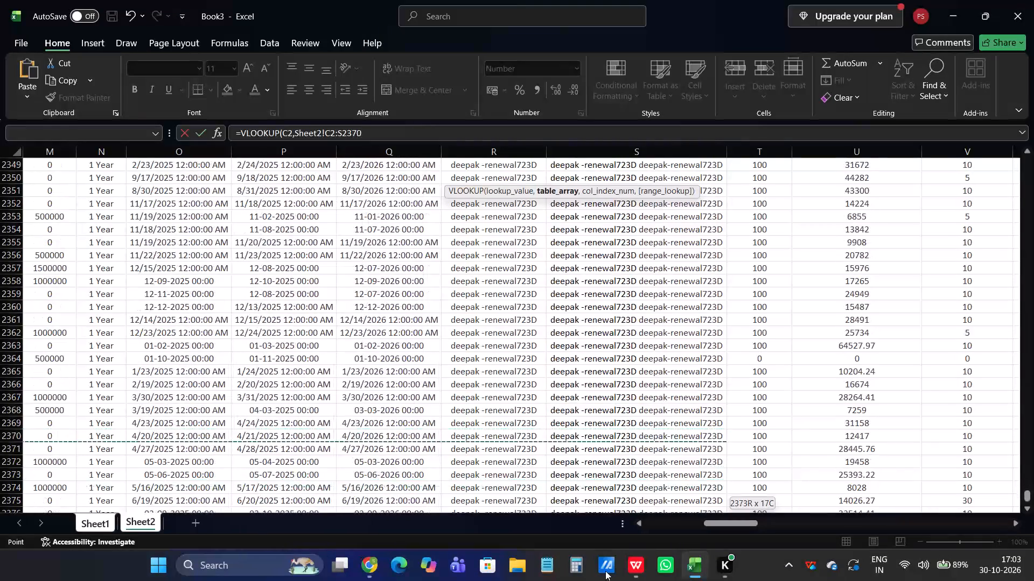
pyautogui.moveTo(605, 571); pyautogui.dragTo(597, 540)
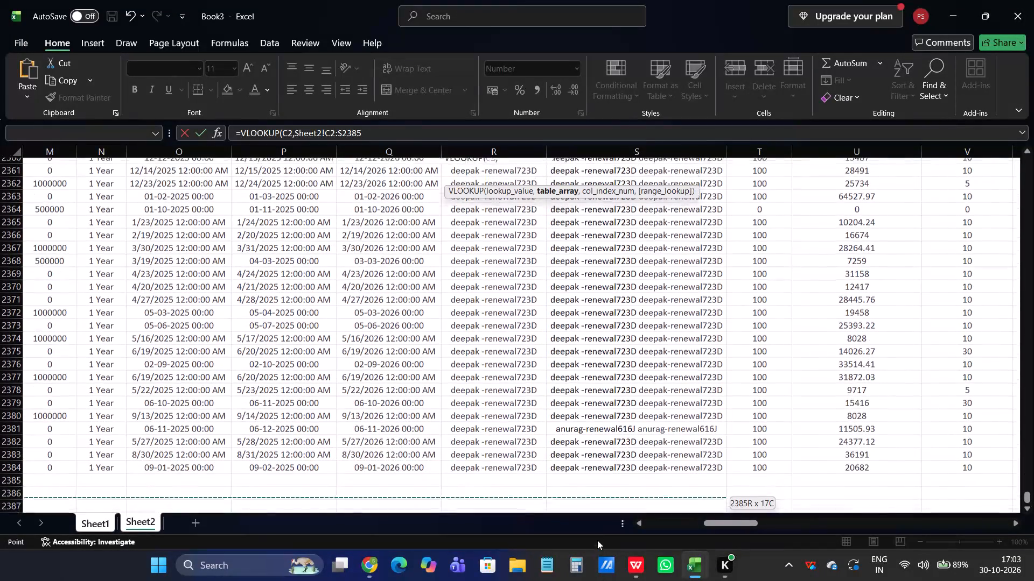
pyautogui.moveTo(597, 540); pyautogui.dragTo(622, 415)
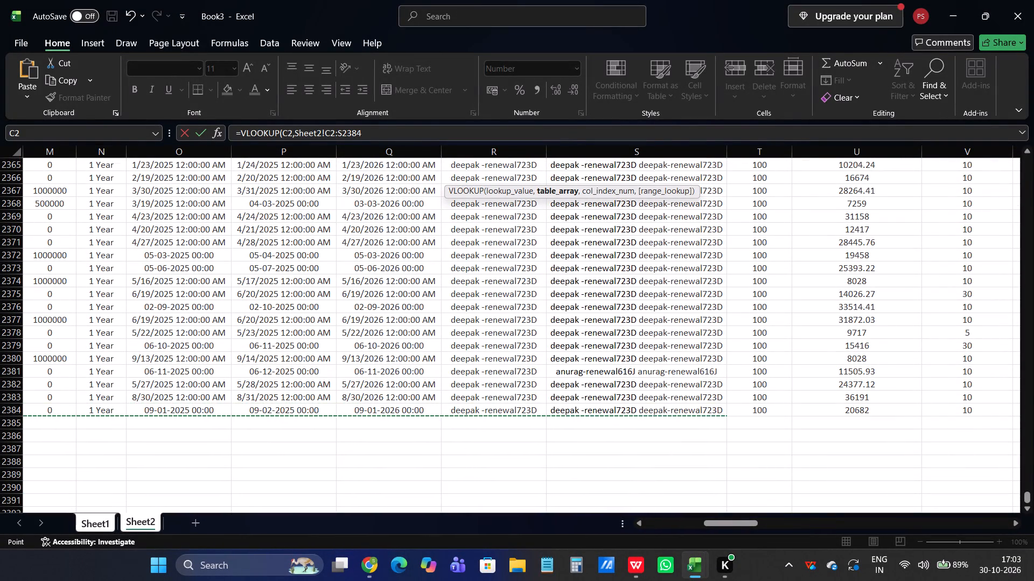
pyautogui.press('F4')
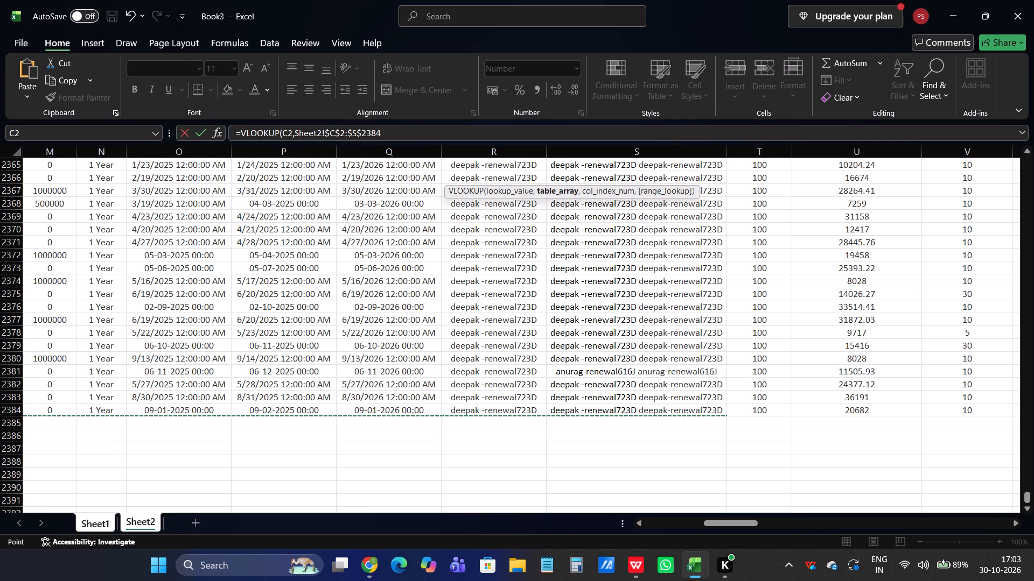
pyautogui.press(',')
pyautogui.press('1')
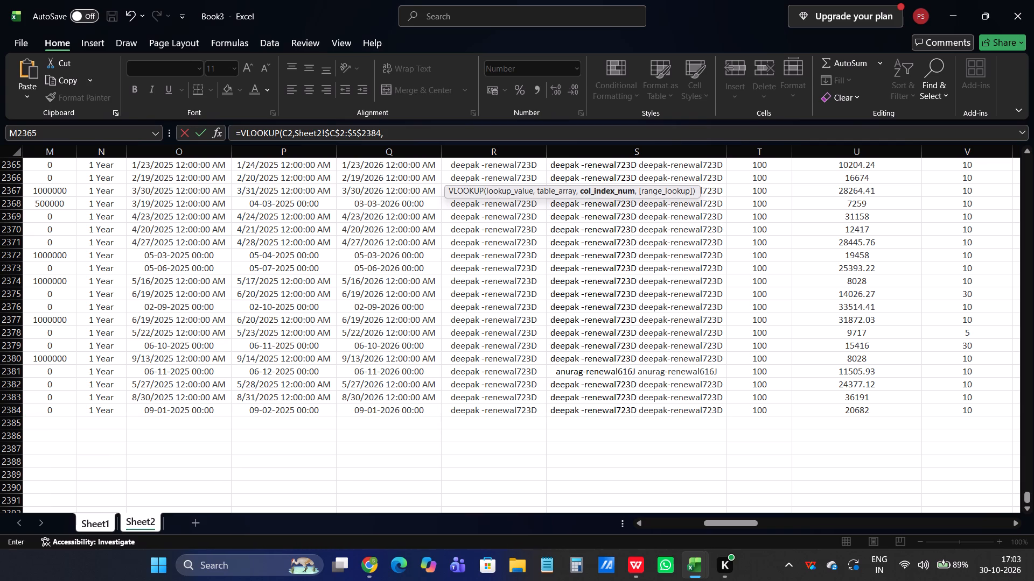
pyautogui.write(',0')
pyautogui.press('Return')
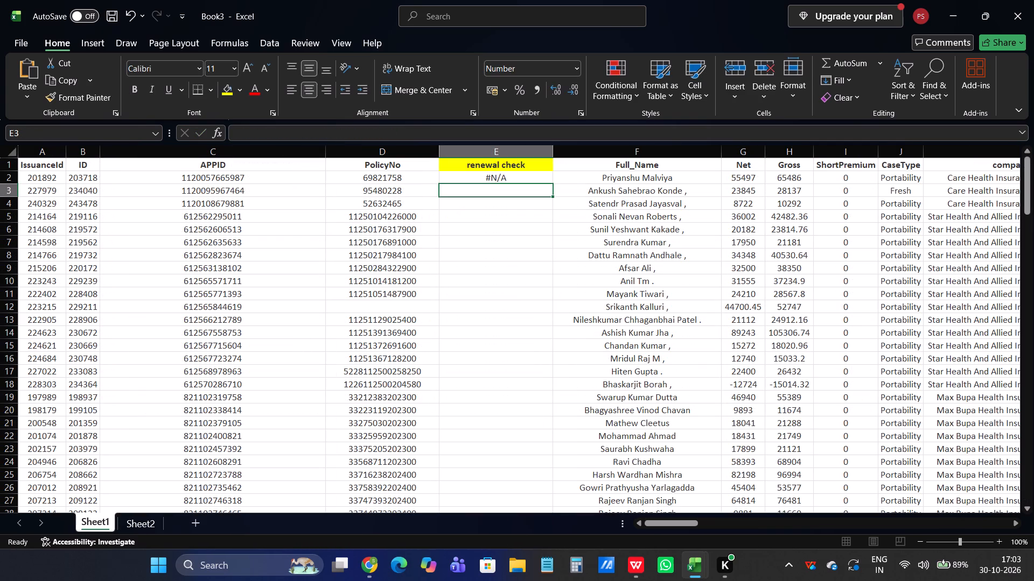
# Fill the VLOOKUP formula from E2 down the renewal check column to the last data row, E161.
pyautogui.click(547, 180)
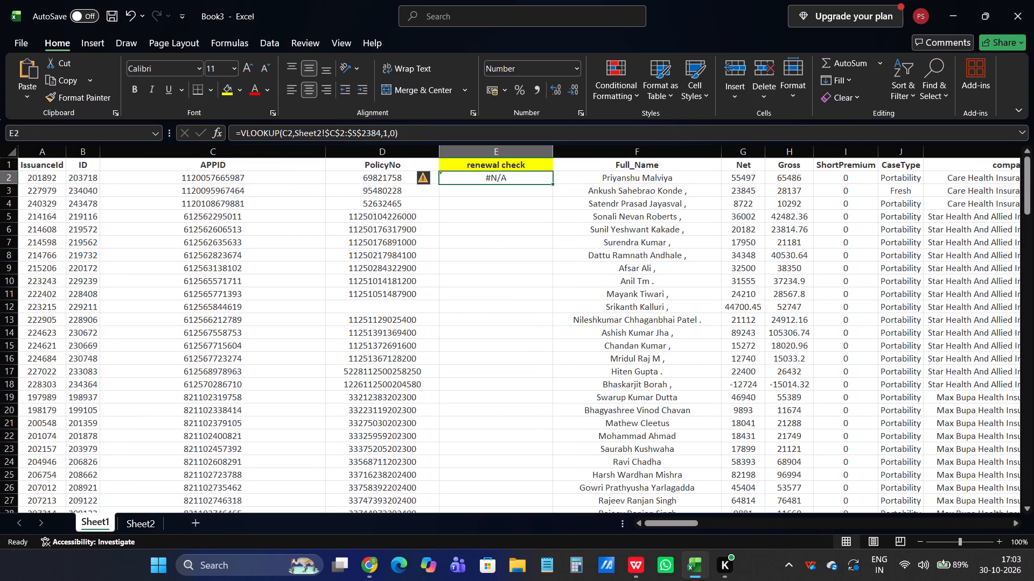
pyautogui.moveTo(551, 182); pyautogui.dragTo(554, 572)
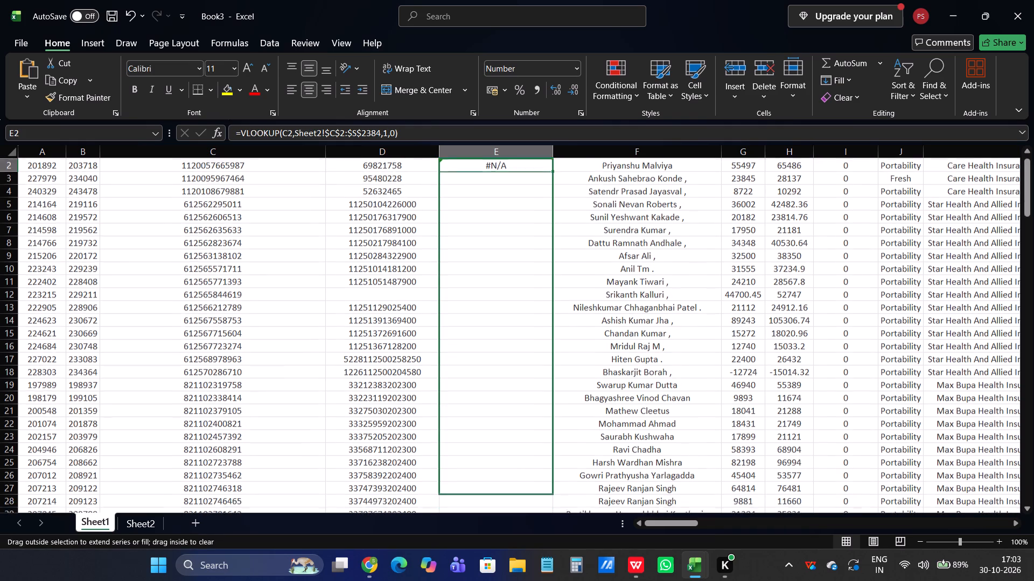
pyautogui.moveTo(554, 572); pyautogui.dragTo(554, 562)
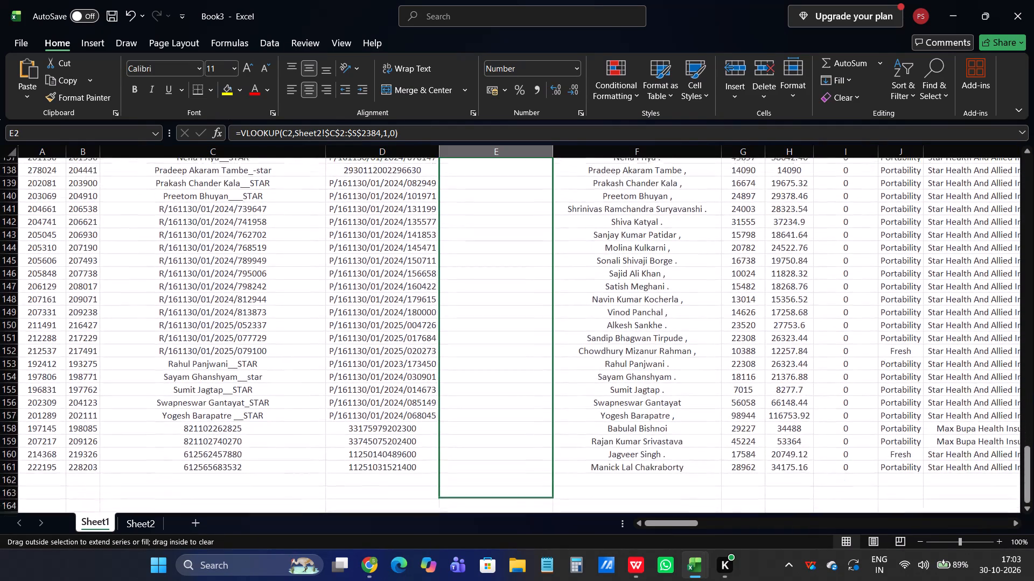
pyautogui.moveTo(554, 562); pyautogui.dragTo(533, 445)
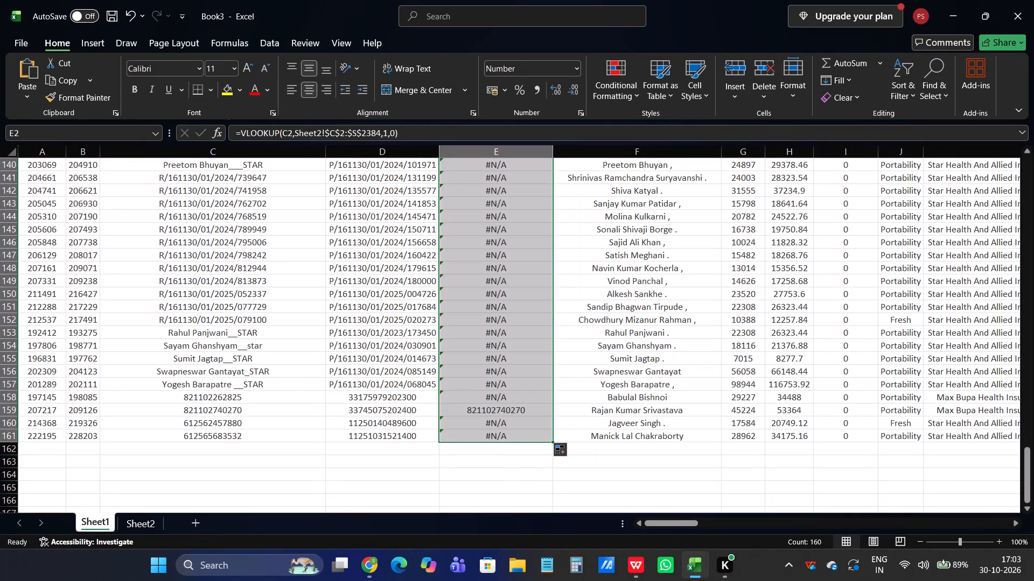
# Look through the renewal check column on Sheet1 to see which APPIDs the lookup matched.
pyautogui.scroll(20, 512, 362)
pyautogui.scroll(13, 512, 362)
pyautogui.scroll(-4, 512, 362)
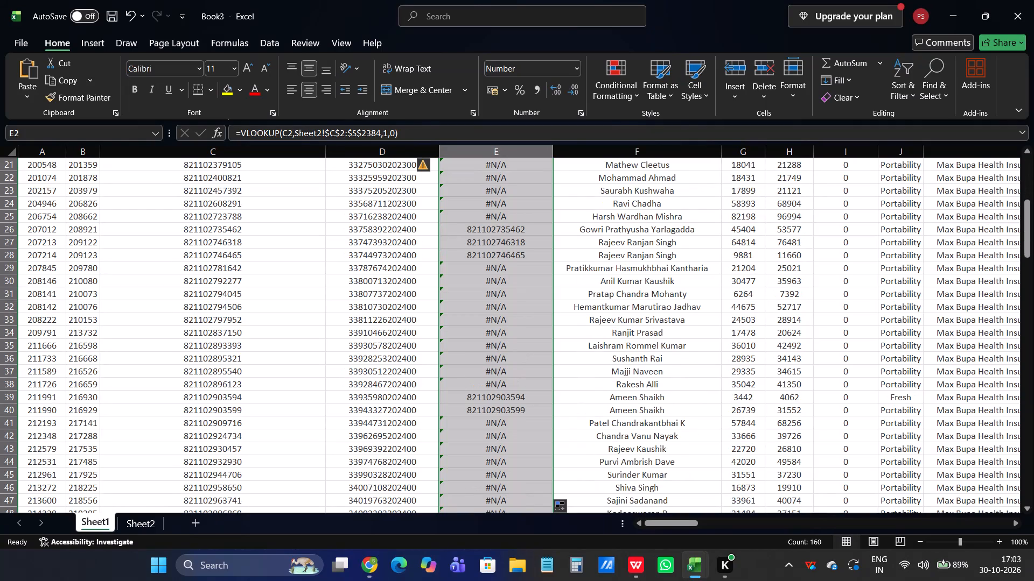
pyautogui.scroll(-10, 530, 293)
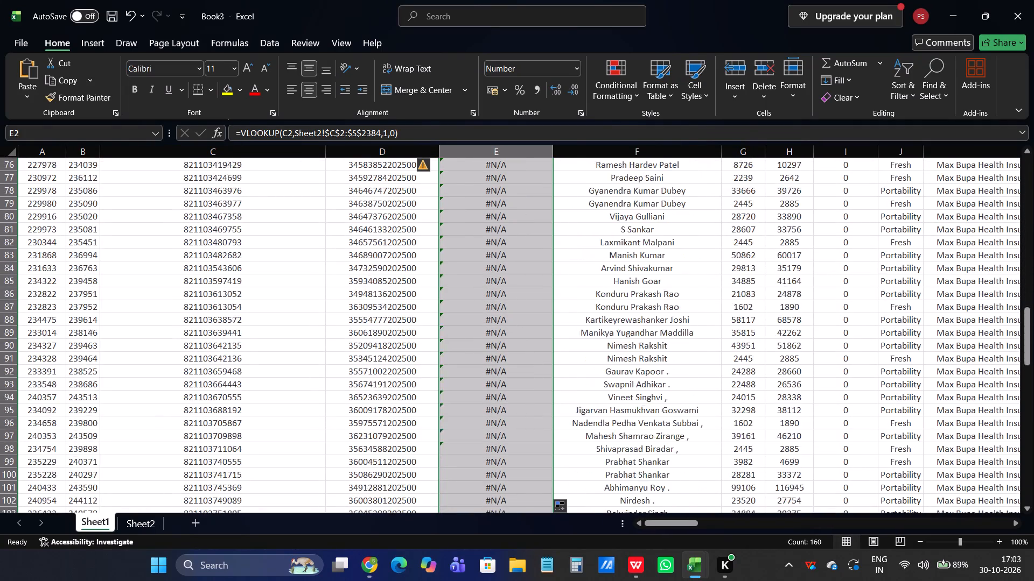
pyautogui.scroll(-18, 530, 293)
pyautogui.scroll(5, 530, 293)
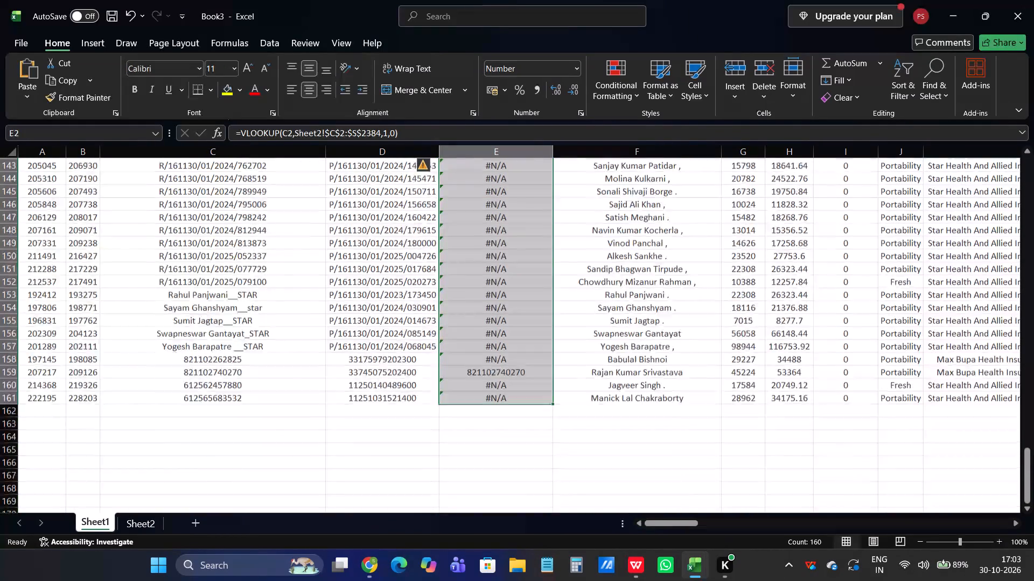
pyautogui.scroll(20, 530, 293)
pyautogui.scroll(4, 530, 293)
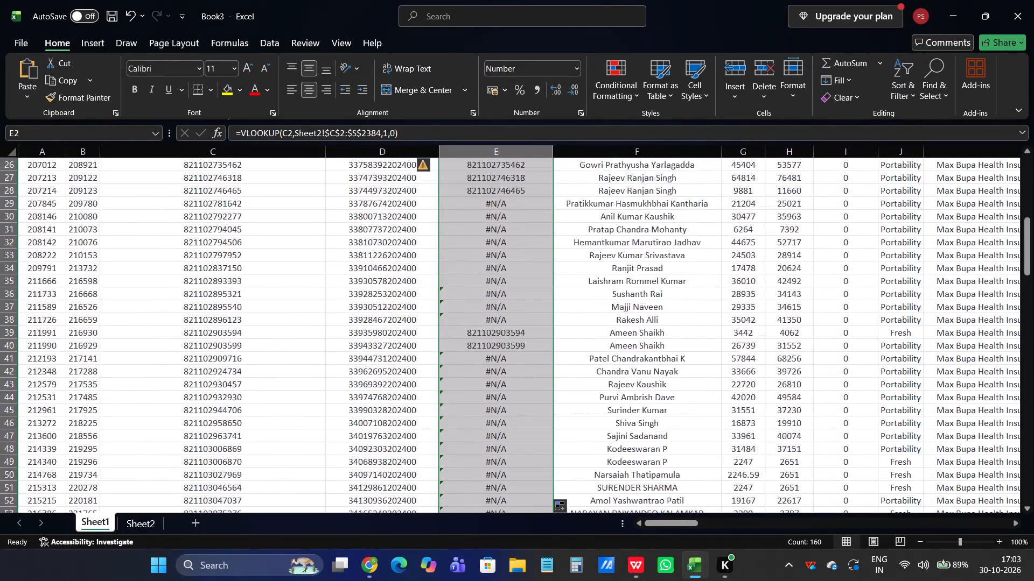
pyautogui.scroll(8, 530, 293)
pyautogui.click(530, 293)
pyautogui.scroll(-3, 530, 293)
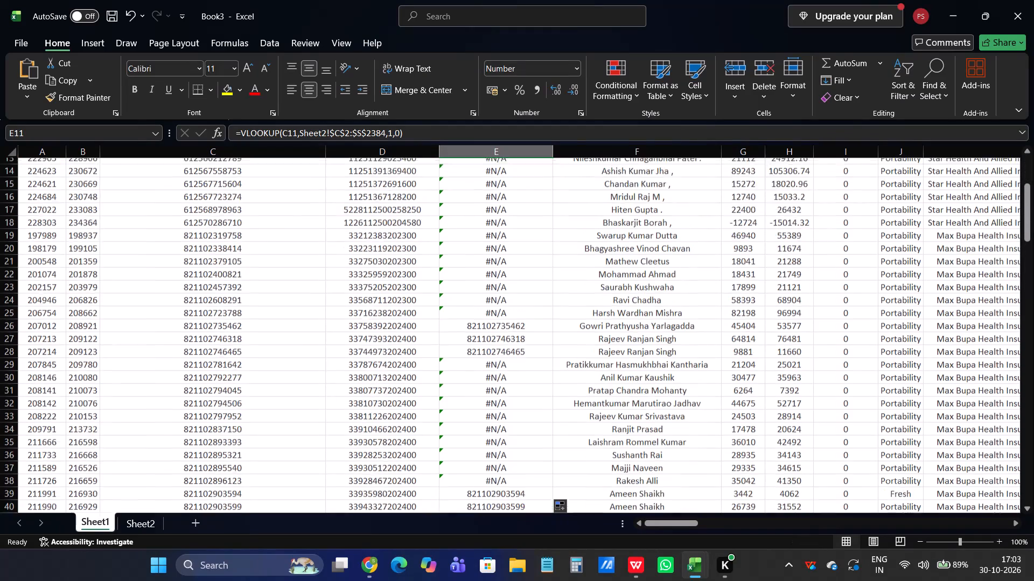
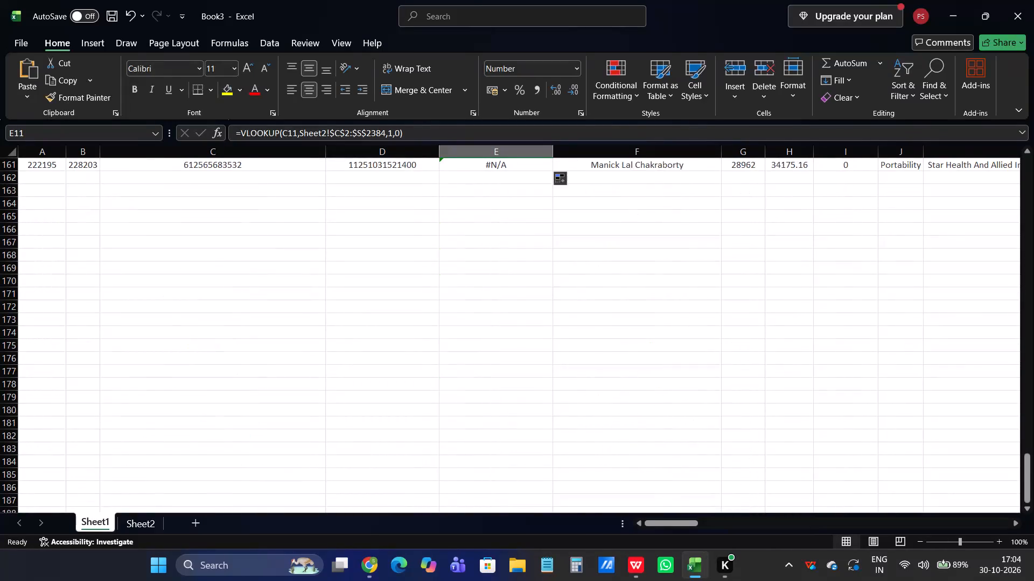
# Find a matched record in the renewal check column, copy its APPID from C26, and switch to the Chrome payout report window.
pyautogui.scroll(9, 530, 294)
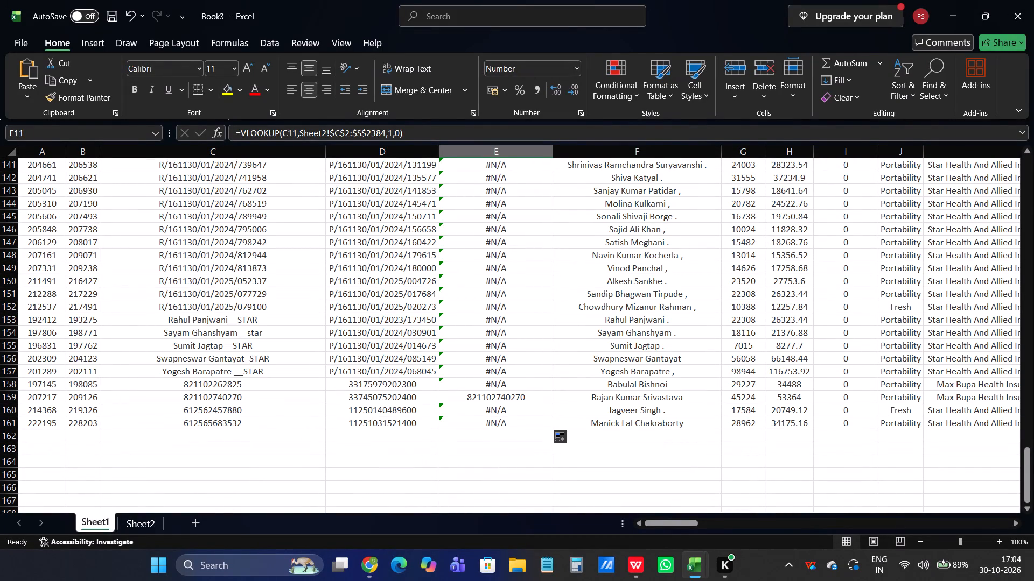
pyautogui.scroll(7, 547, 342)
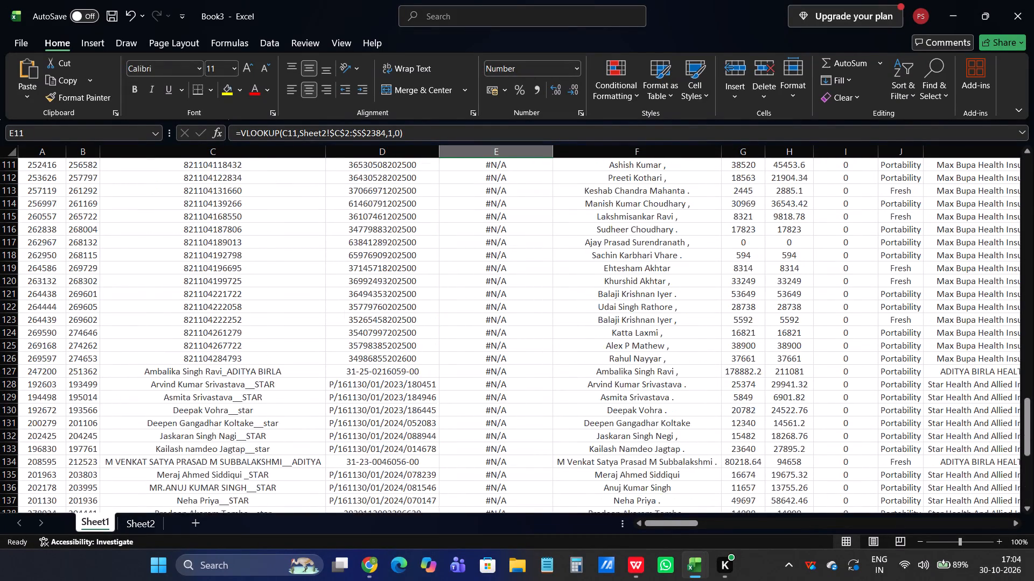
pyautogui.scroll(20, 547, 342)
pyautogui.scroll(14, 547, 342)
pyautogui.scroll(-5, 547, 342)
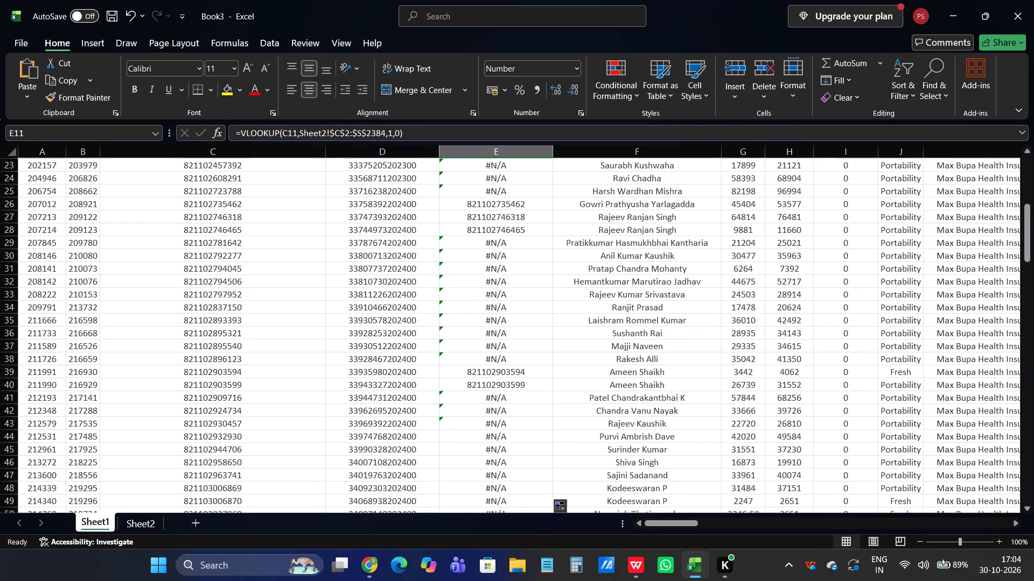
pyautogui.scroll(1, 479, 235)
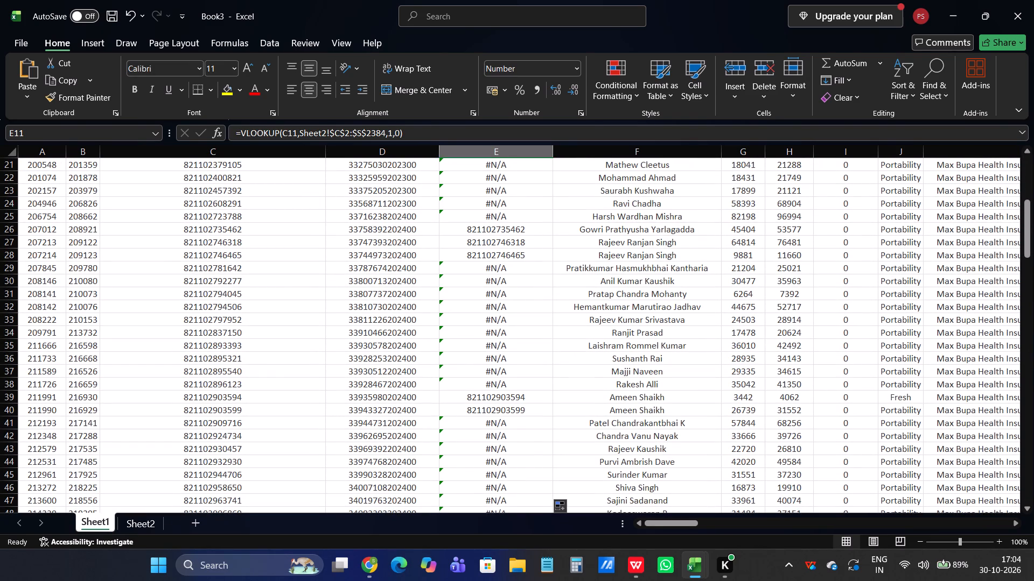
pyautogui.click(244, 229)
pyautogui.hotkey('ctrl', 'c')
pyautogui.hotkey('alt', 'Tab')
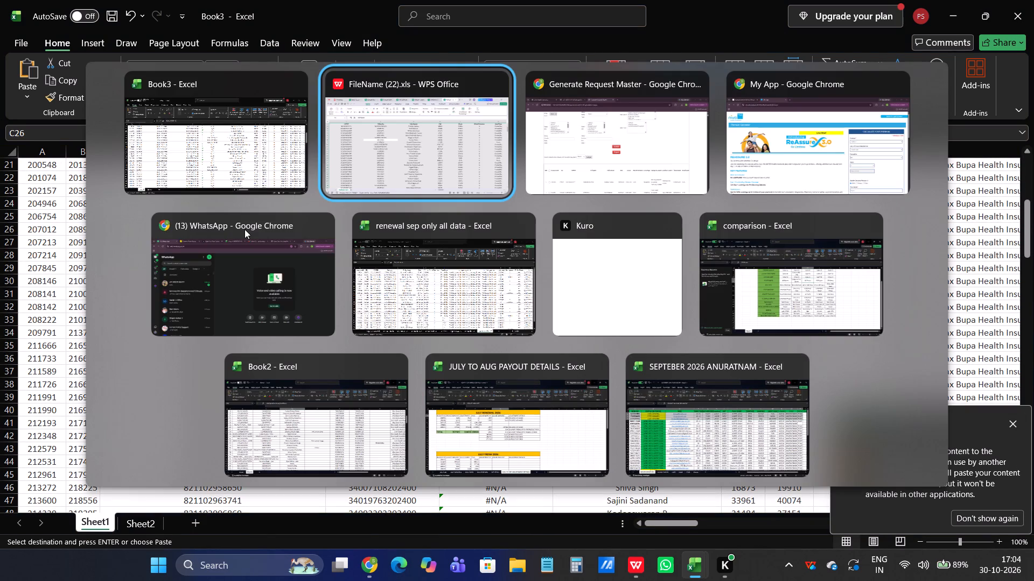
pyautogui.hotkey('alt', 'Tab')
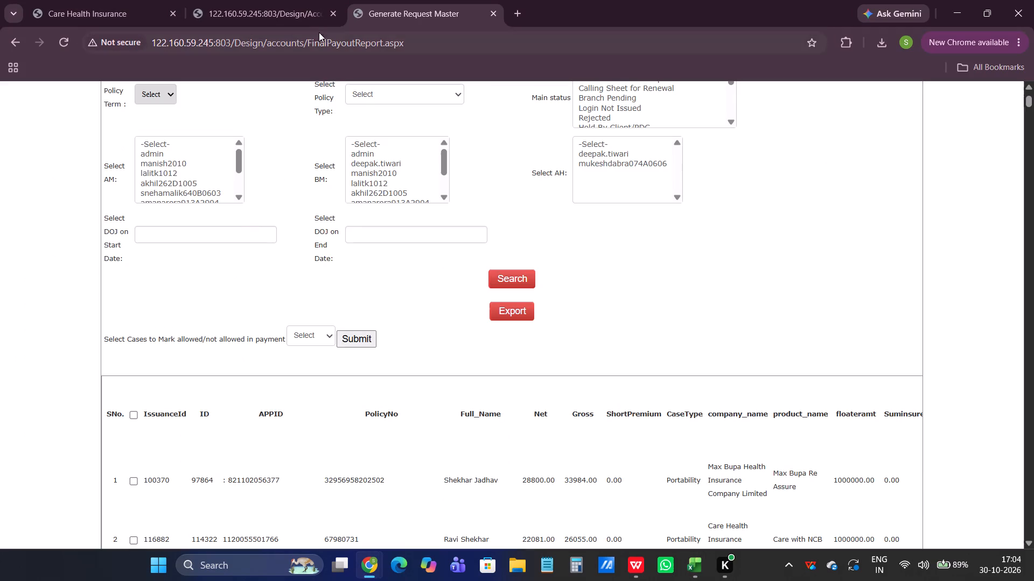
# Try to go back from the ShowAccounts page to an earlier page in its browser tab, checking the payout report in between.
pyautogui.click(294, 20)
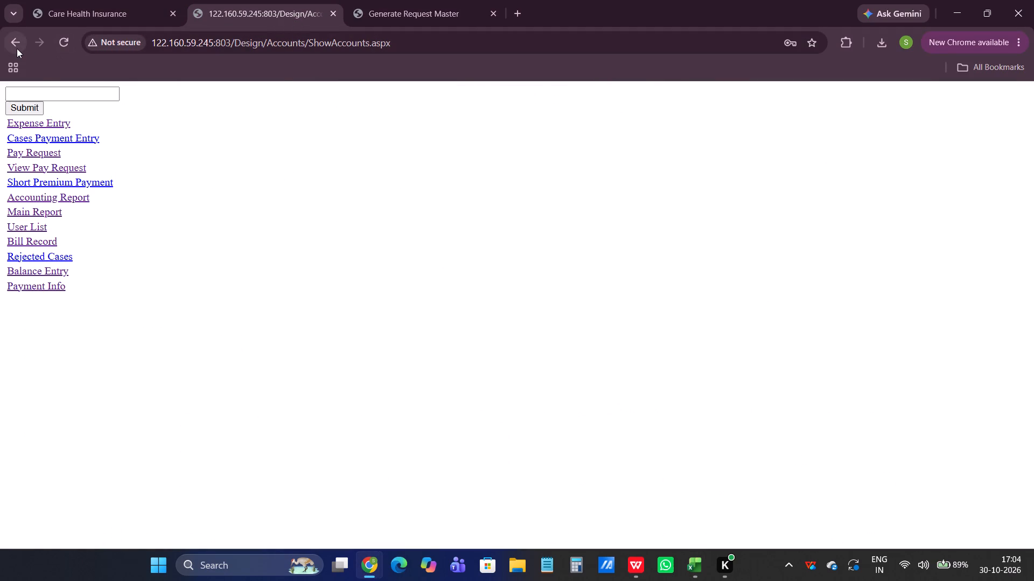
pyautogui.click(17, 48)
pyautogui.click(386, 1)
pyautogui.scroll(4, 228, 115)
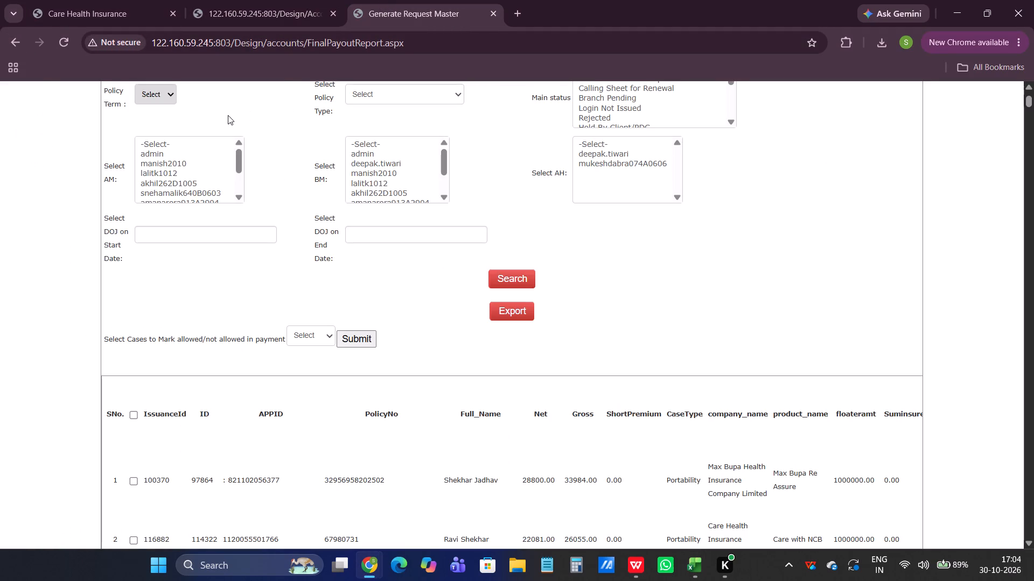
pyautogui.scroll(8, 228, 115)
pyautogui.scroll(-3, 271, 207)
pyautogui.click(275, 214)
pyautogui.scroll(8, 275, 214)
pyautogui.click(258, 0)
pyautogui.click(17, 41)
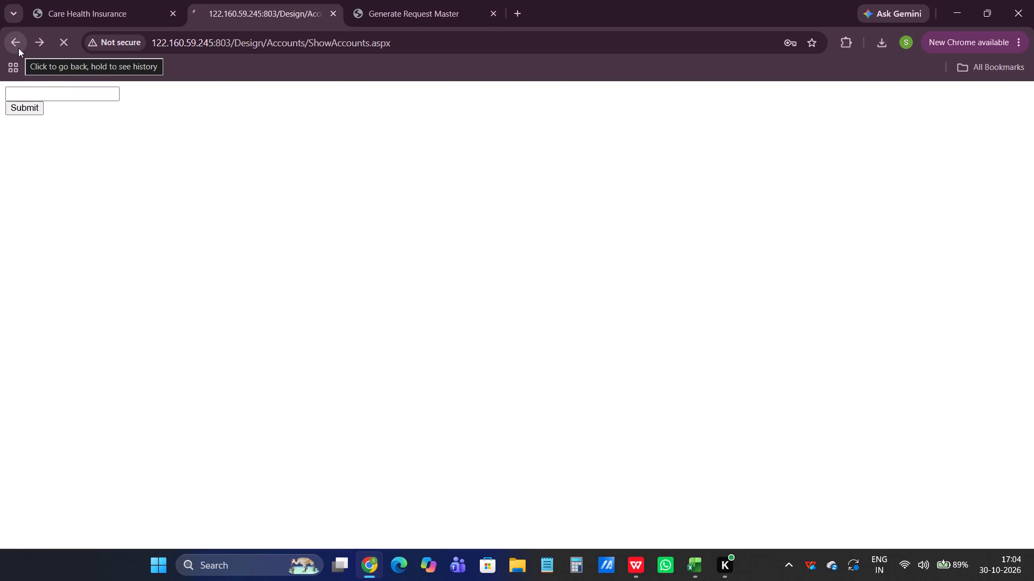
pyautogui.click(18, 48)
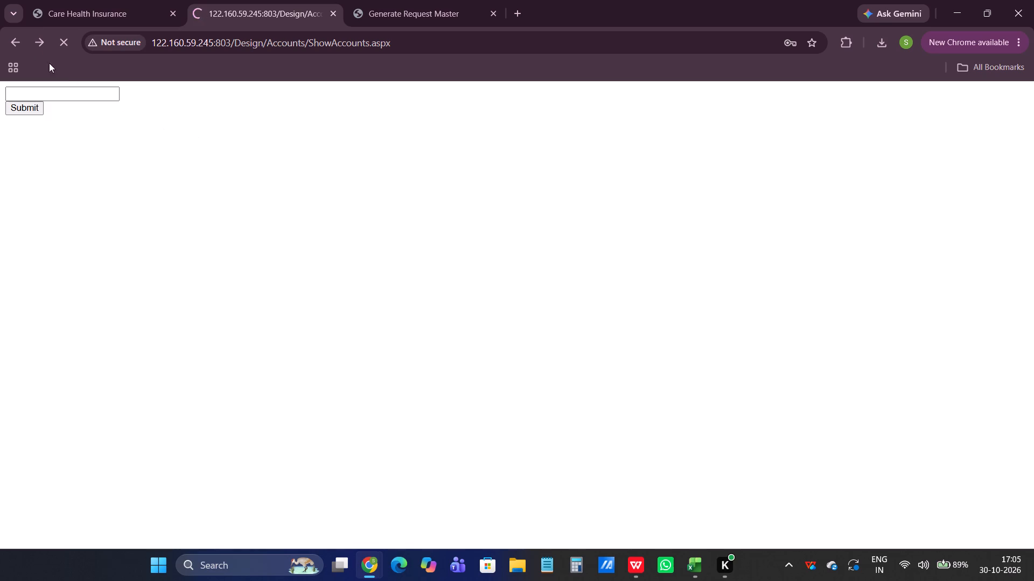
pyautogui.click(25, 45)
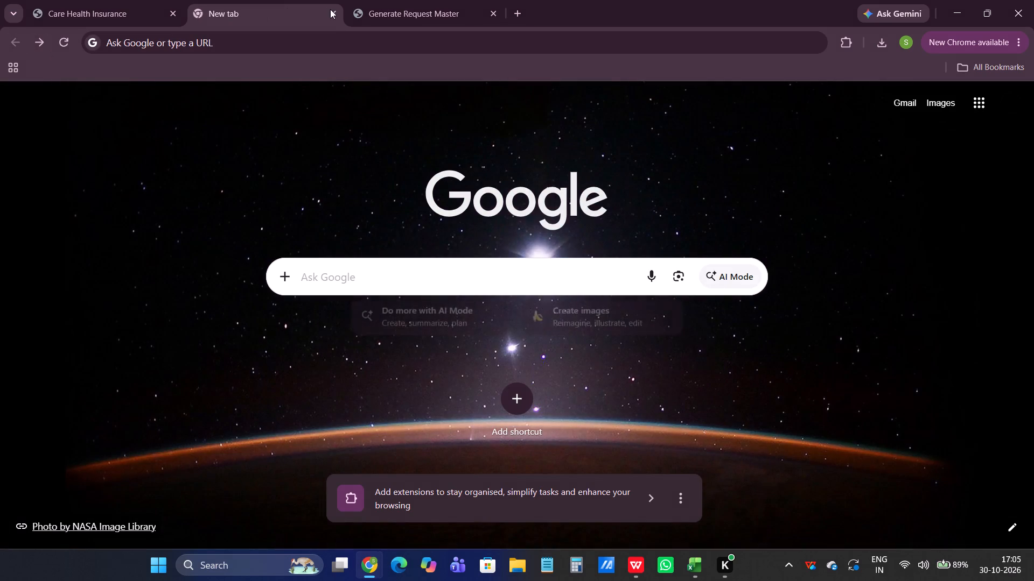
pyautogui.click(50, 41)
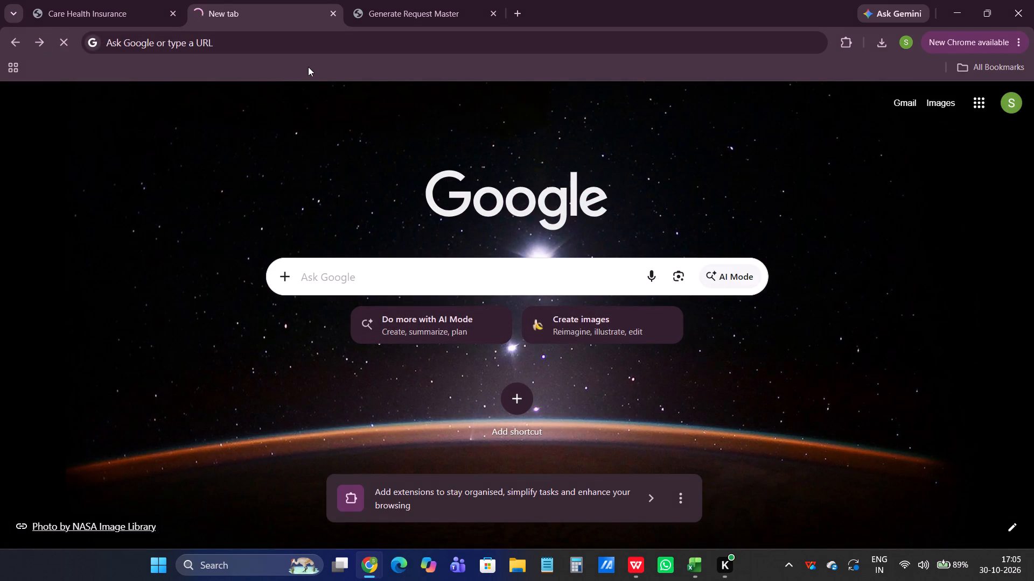
# Close the former accounts page tab, open a new blank tab, and close the Final Payout Details report.
pyautogui.click(331, 10)
pyautogui.click(277, 13)
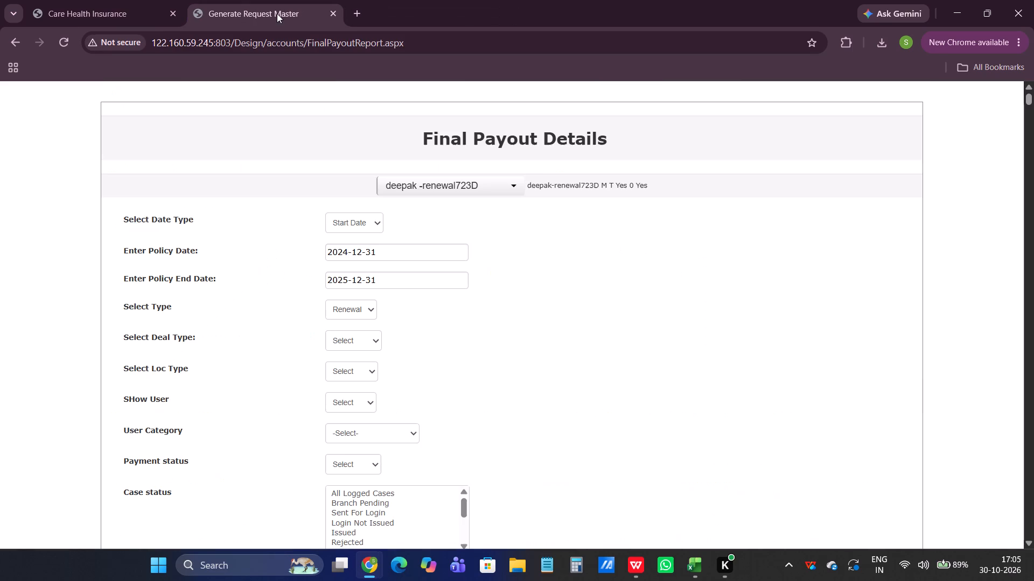
pyautogui.scroll(6, 213, 223)
pyautogui.click(355, 10)
pyautogui.click(326, 12)
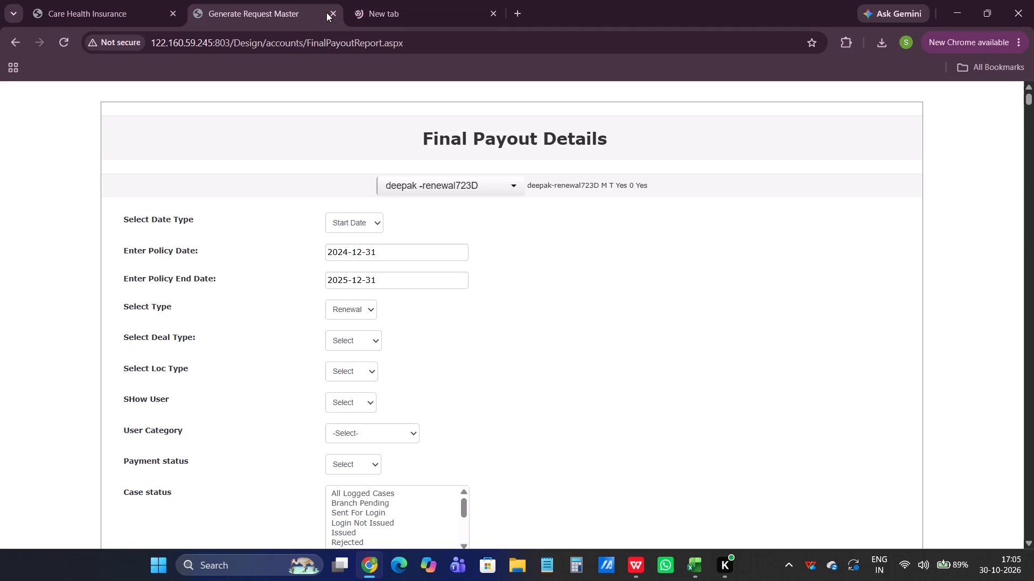
pyautogui.click(334, 15)
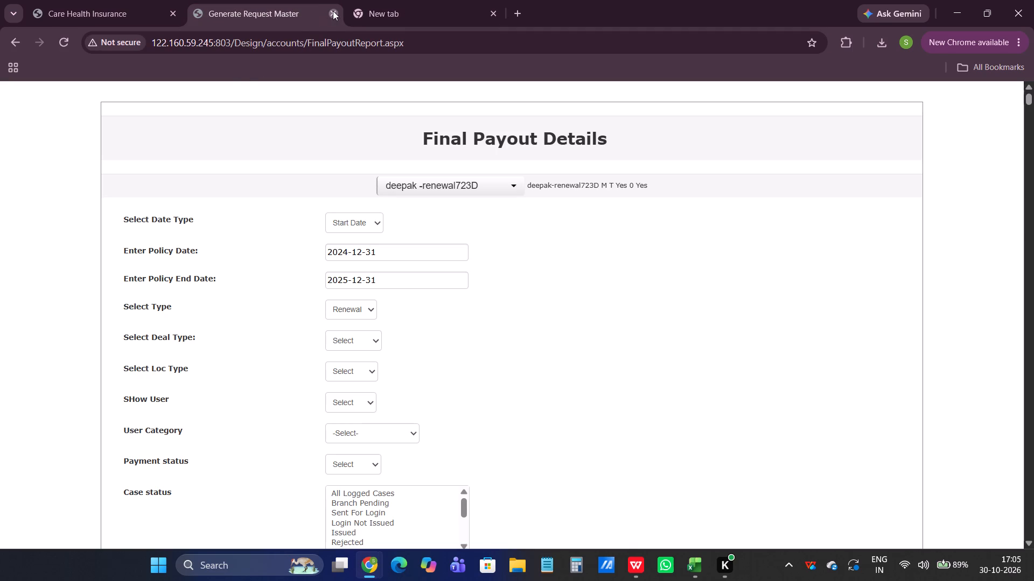
pyautogui.click(408, 16)
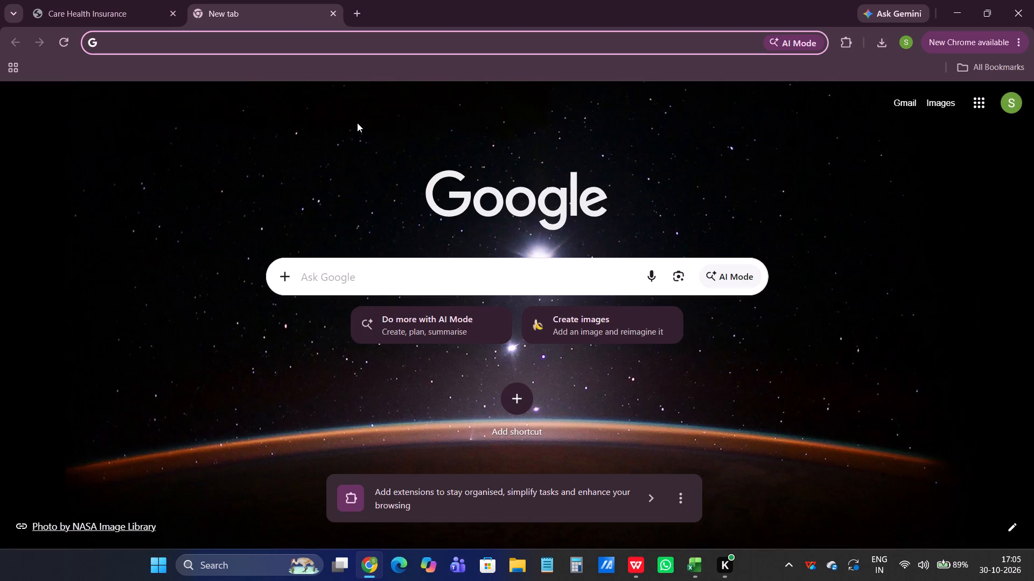
# Start a new web search or address entry in the blank browser tab.
pyautogui.click(276, 48)
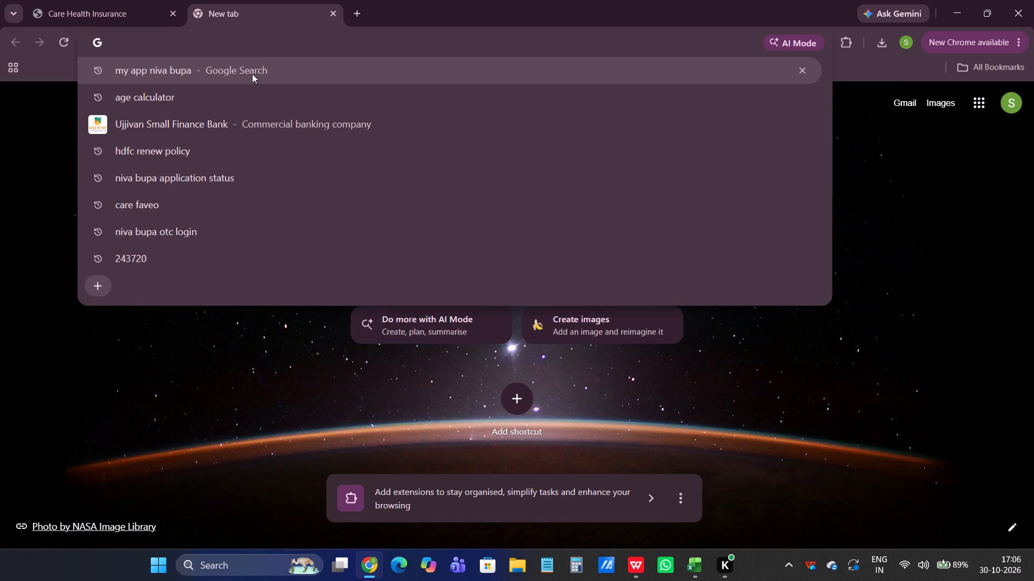
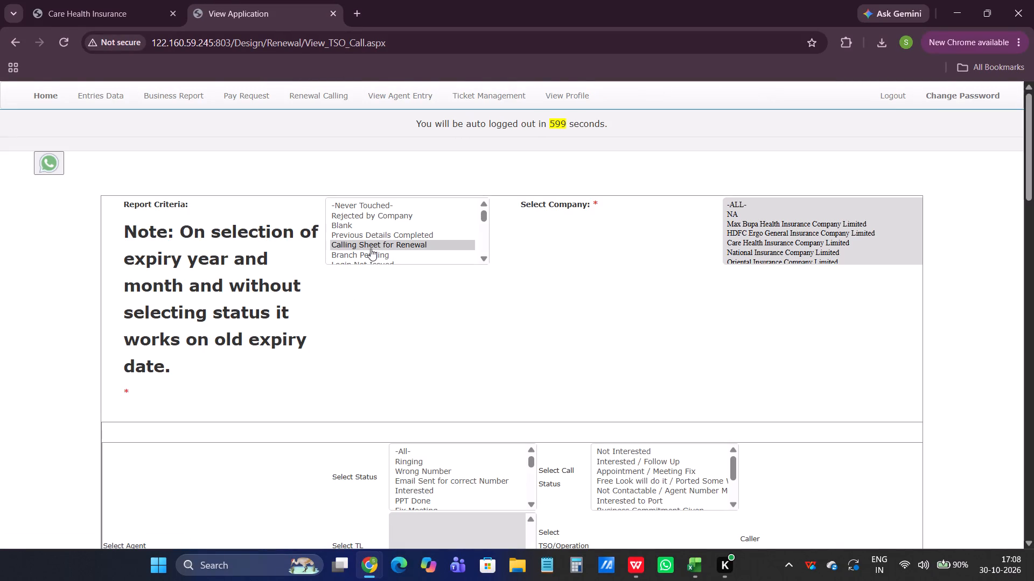
# Select Calling Sheet for Renewal as the report criteria and activate the Application ID field for entry.
pyautogui.keyDown('ctrl'); pyautogui.click(371, 249); pyautogui.keyUp('ctrl')
pyautogui.scroll(-7, 357, 313)
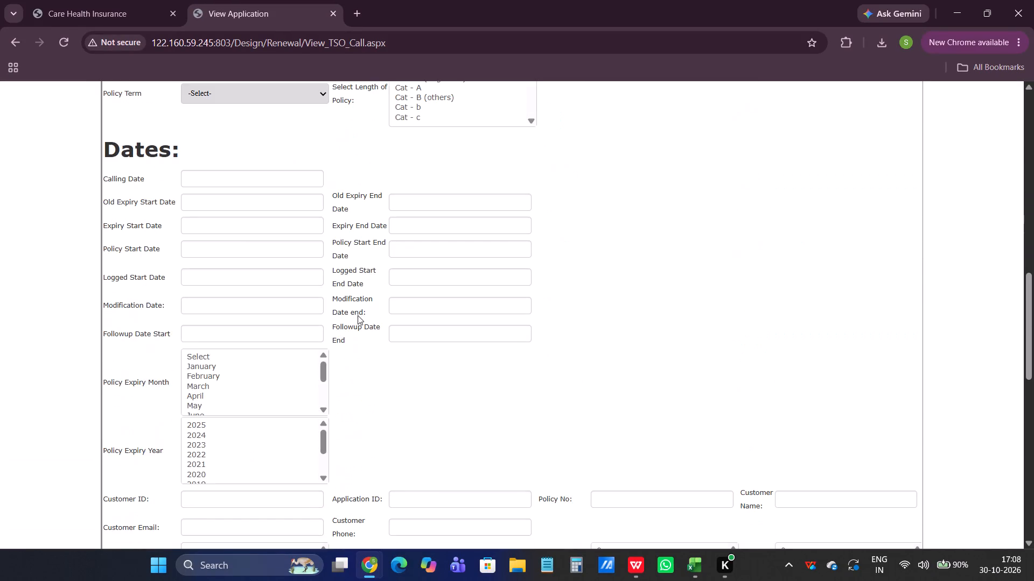
pyautogui.scroll(-2, 373, 322)
pyautogui.click(411, 273)
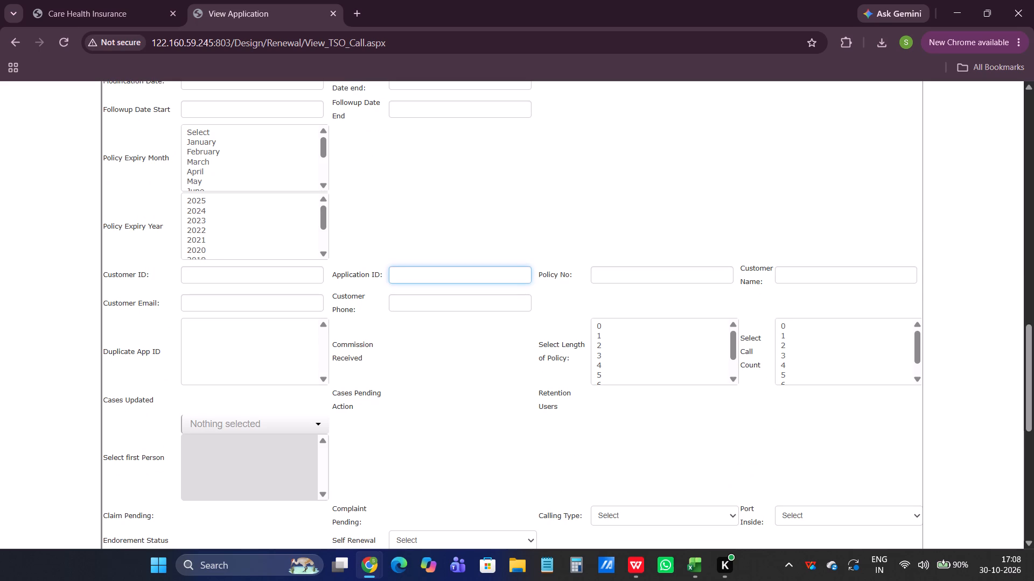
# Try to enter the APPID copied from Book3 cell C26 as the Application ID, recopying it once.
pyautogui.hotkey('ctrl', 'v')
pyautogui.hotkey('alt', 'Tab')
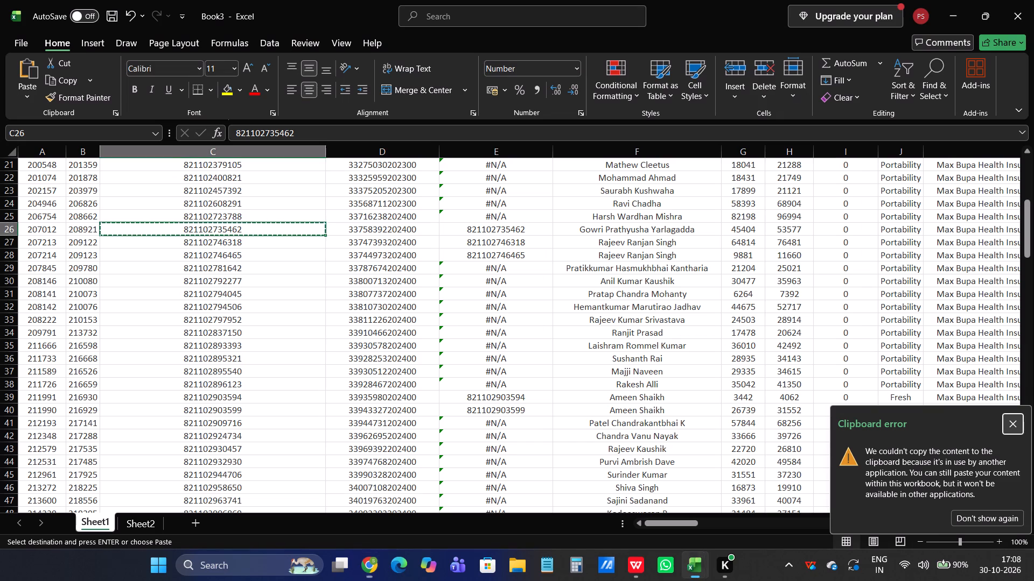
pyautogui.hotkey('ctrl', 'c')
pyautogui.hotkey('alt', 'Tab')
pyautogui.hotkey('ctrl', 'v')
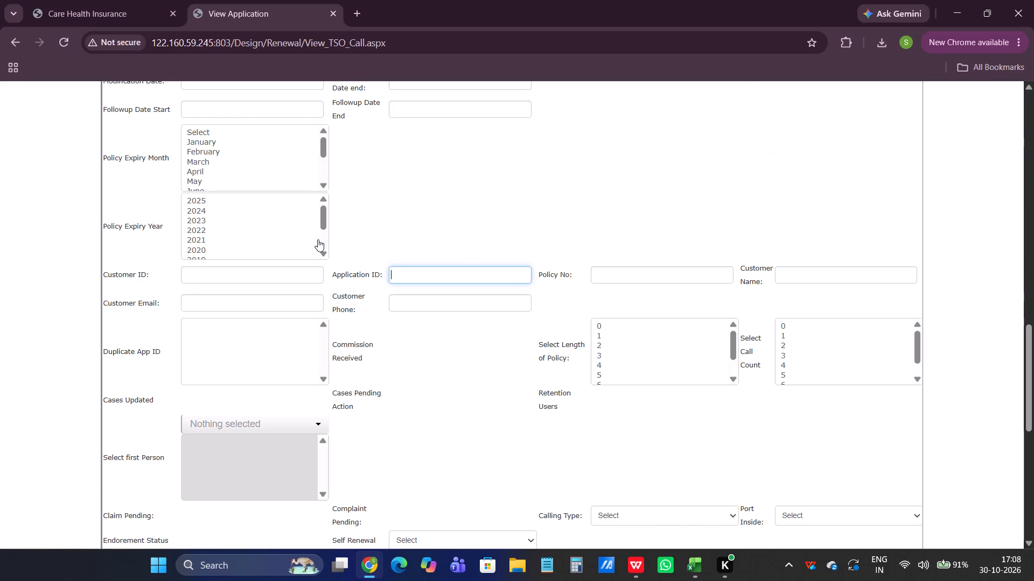
# Dismiss the clipboard notice in Book3, recopy the APPID from C26, enter it as the Application ID, and run the search.
pyautogui.hotkey('alt', 'Tab')
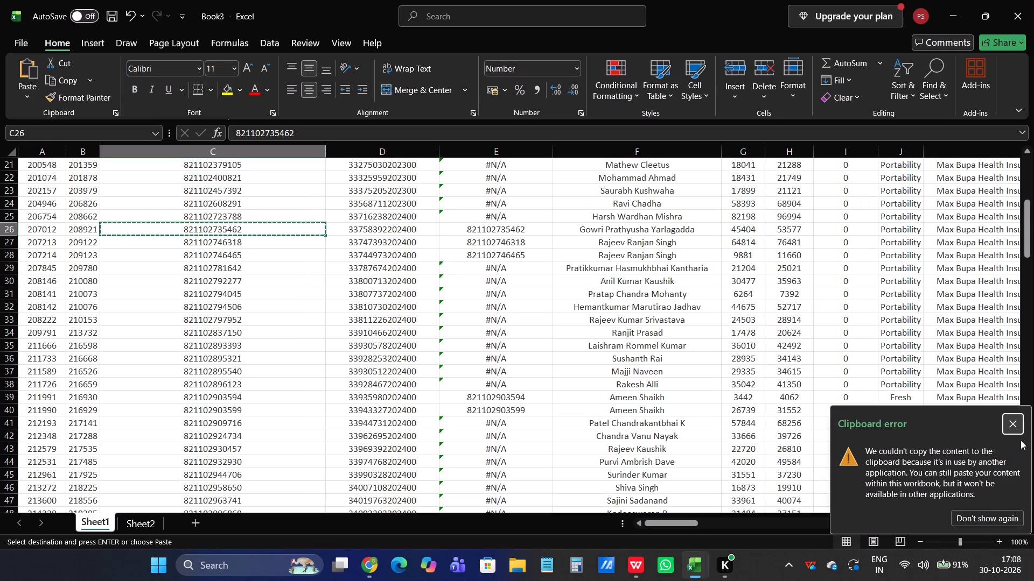
pyautogui.click(1015, 426)
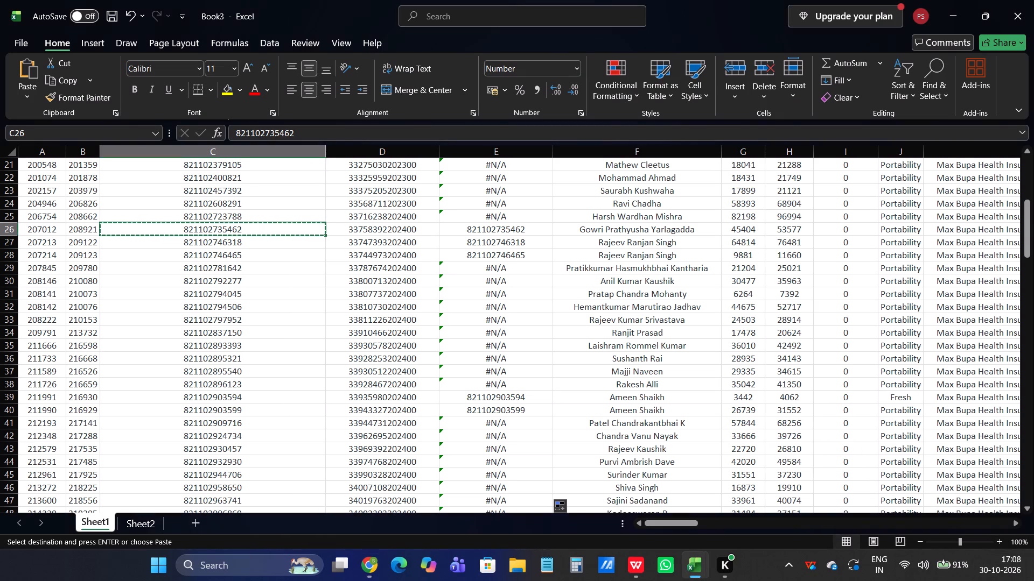
pyautogui.click(478, 228)
pyautogui.click(290, 229)
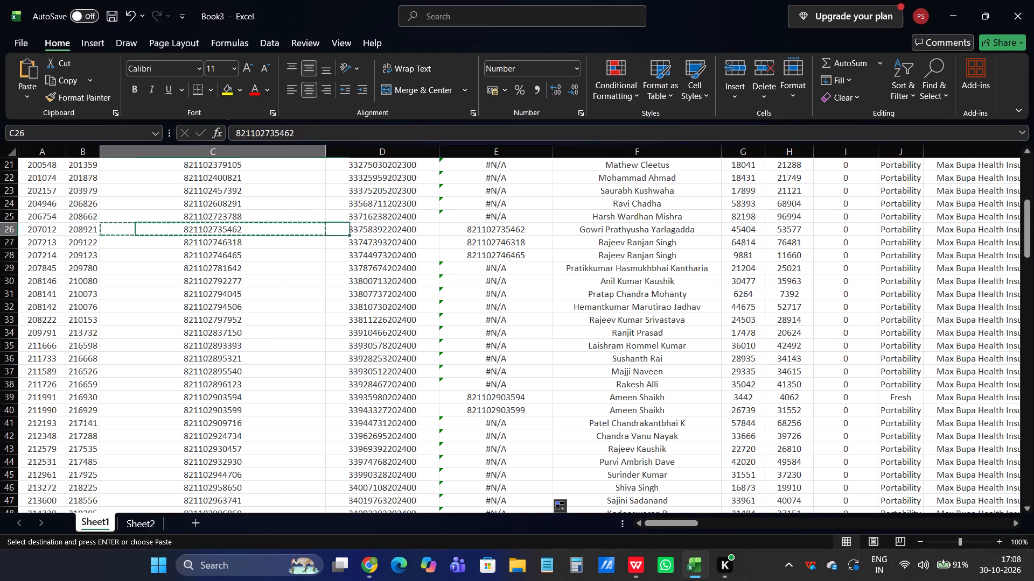
pyautogui.hotkey('ctrl', 'c')
pyautogui.hotkey('alt', 'Tab')
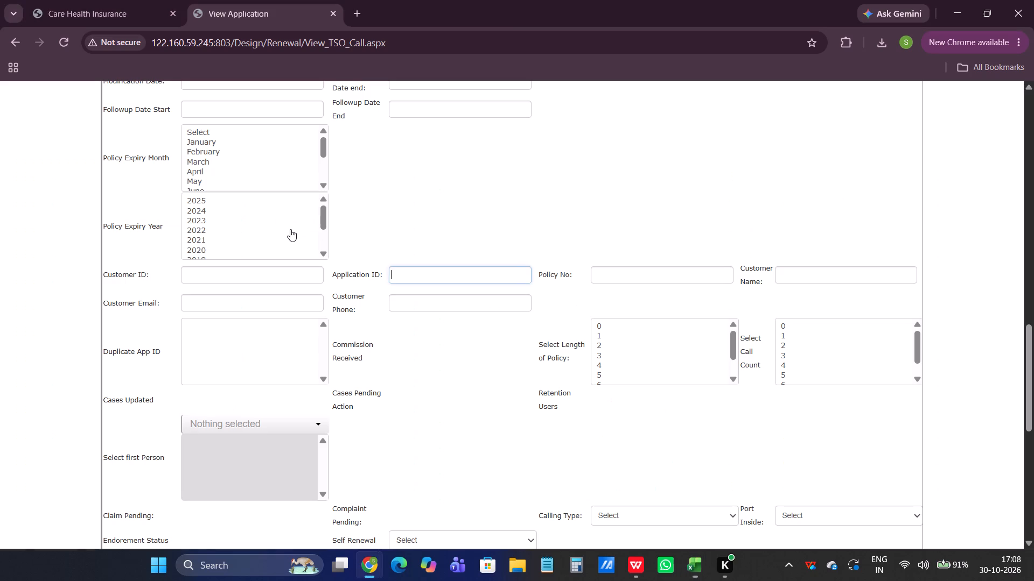
pyautogui.hotkey('ctrl', 'v')
pyautogui.scroll(-3, 387, 338)
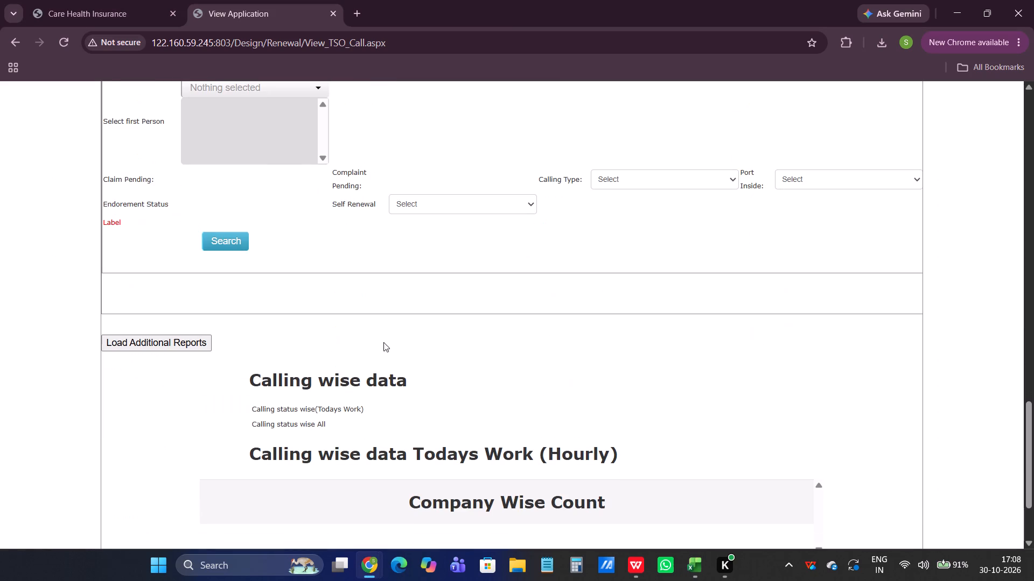
pyautogui.click(224, 245)
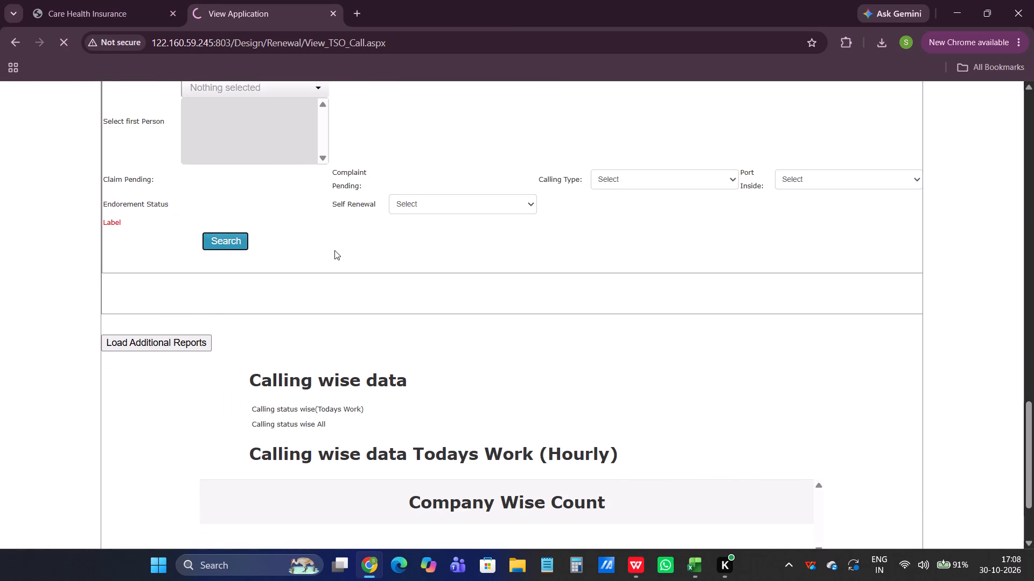
# Examine both ends of the application search results, including policy dates, premiums, policy numbers, case status and commission columns.
pyautogui.scroll(-9, 334, 250)
pyautogui.scroll(-13, 295, 331)
pyautogui.scroll(-2, 340, 300)
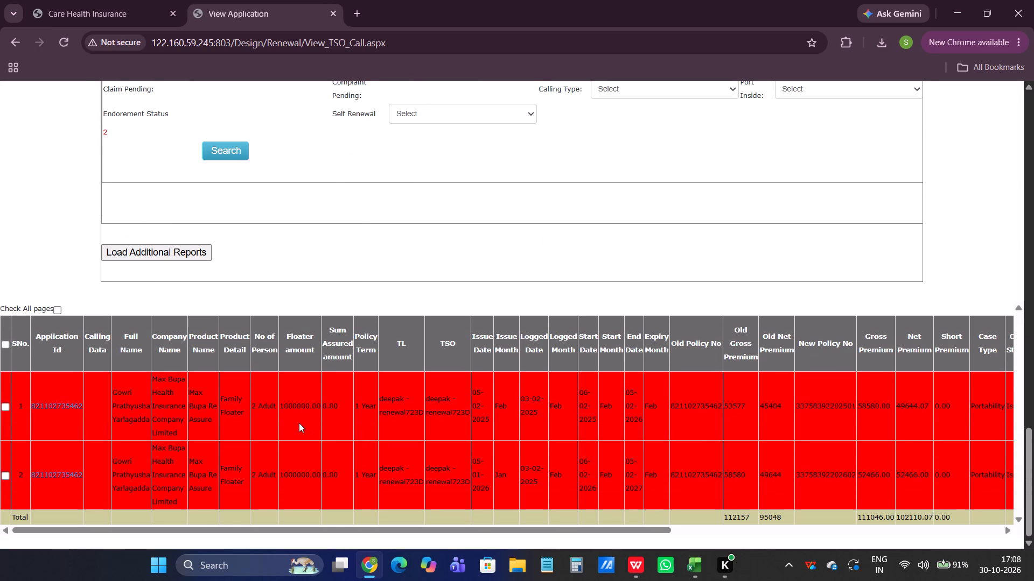
pyautogui.click(299, 423)
pyautogui.press('Right')
pyautogui.press('Right')
pyautogui.press('Right')
pyautogui.press('Right')
pyautogui.press('Right')
pyautogui.press('Right')
pyautogui.press('Right')
pyautogui.press('Right')
pyautogui.press('Right')
pyautogui.press('Right')
pyautogui.press('Right')
pyautogui.press('Right')
pyautogui.press('Right')
pyautogui.press('Right')
pyautogui.press('Right')
pyautogui.press('Right')
pyautogui.press('Right')
pyautogui.press('Right')
pyautogui.press('Right')
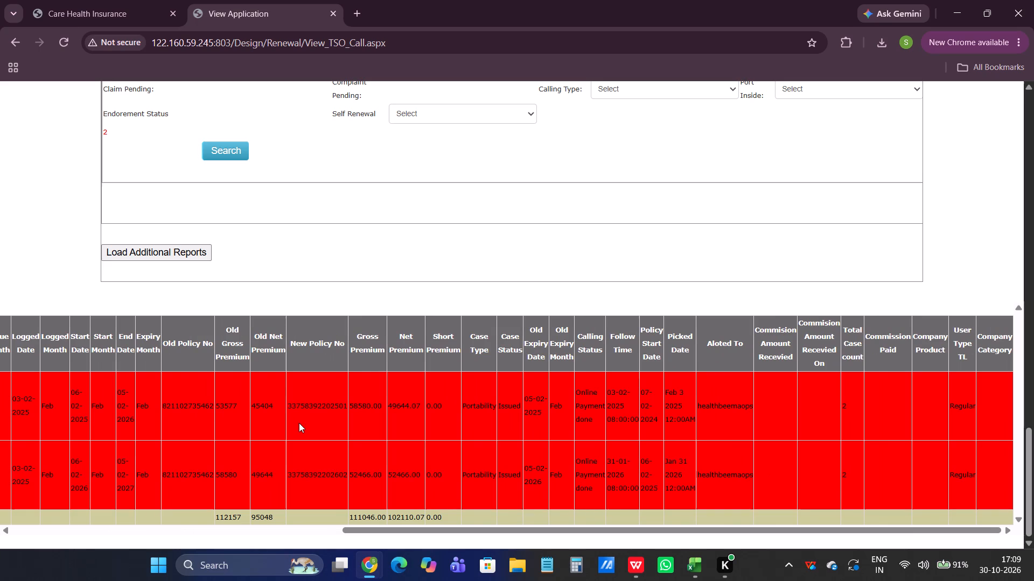
pyautogui.press('Left')
pyautogui.press('Left')
pyautogui.press('Left')
pyautogui.press('Left')
pyautogui.press('Left')
pyautogui.press('Left')
pyautogui.press('Left')
pyautogui.press('Left')
pyautogui.press('Left')
pyautogui.press('Left')
pyautogui.press('Left')
pyautogui.press('Left')
pyautogui.press('Left')
pyautogui.press('Left')
pyautogui.press('Left')
pyautogui.press('Left')
pyautogui.press('Left')
pyautogui.press('Left')
pyautogui.press('Left')
pyautogui.press('Left')
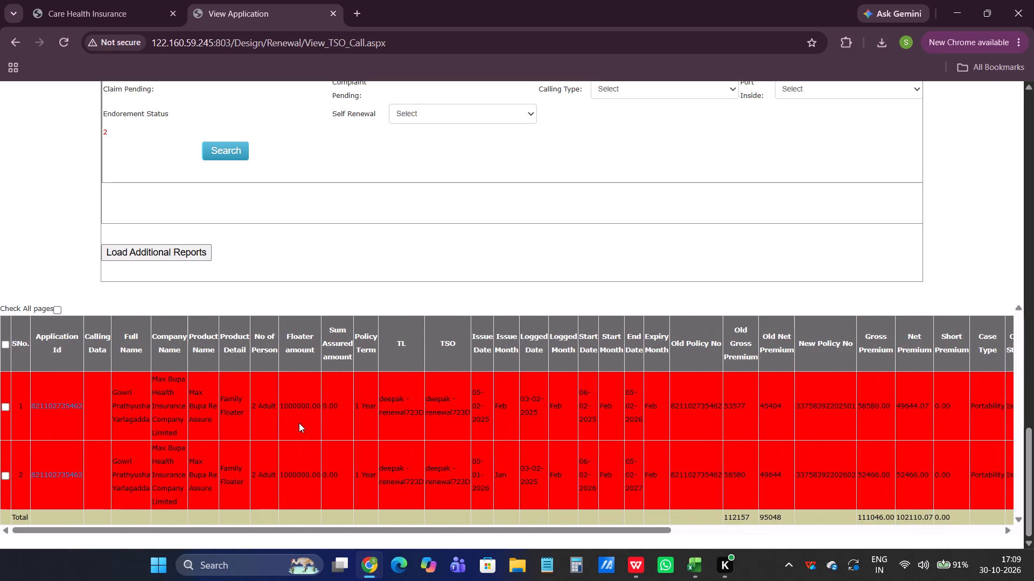
# Switch to Book3 and review row 26's details across to column AJ, including dates, payout amounts and status, and return to its APPID.
pyautogui.hotkey('alt', 'Tab')
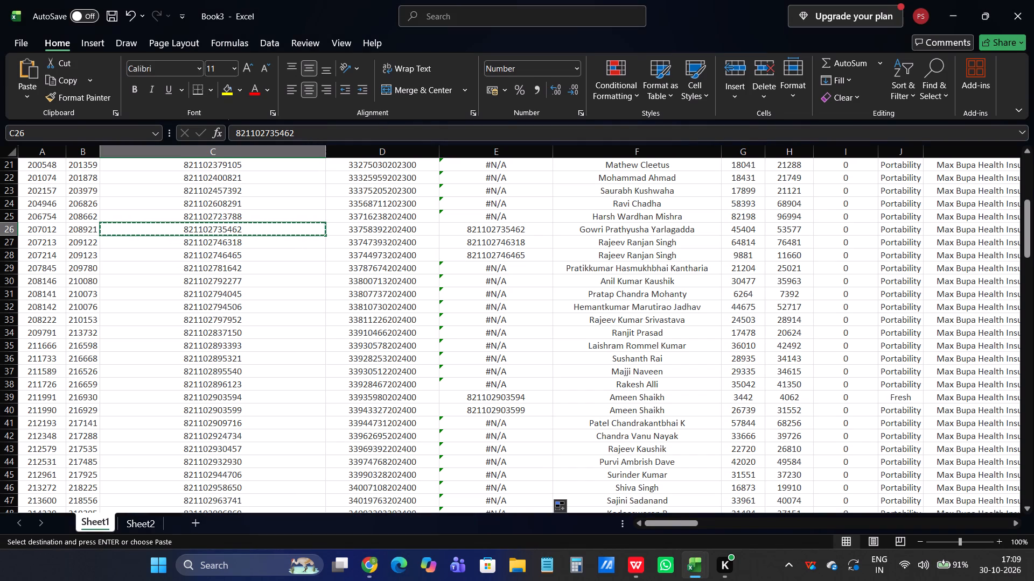
pyautogui.press('Right')
pyautogui.press('Right')
pyautogui.press('Left')
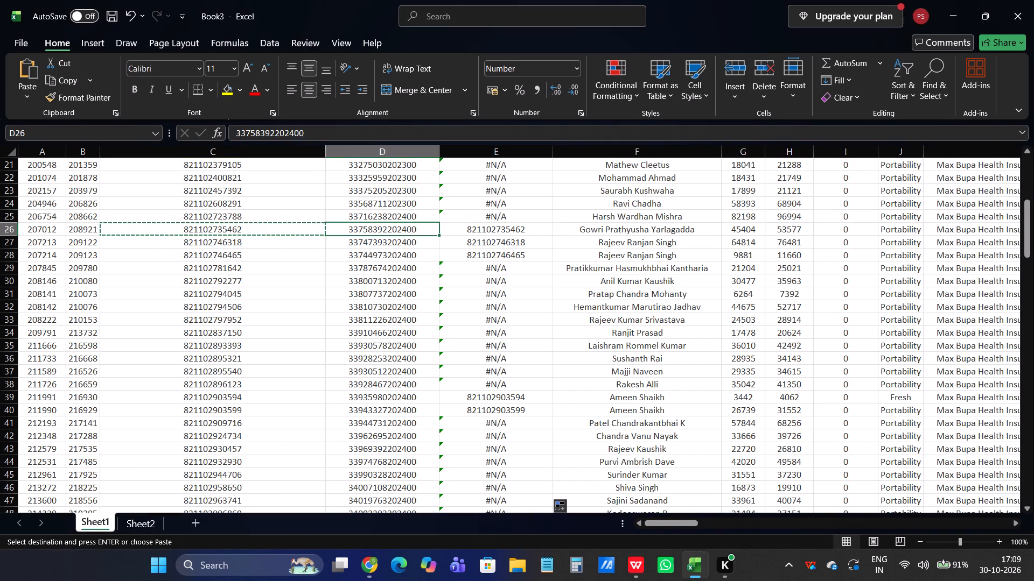
pyautogui.press('Right')
pyautogui.press('Right')
pyautogui.press('Right')
pyautogui.press('Right')
pyautogui.press('Right')
pyautogui.press('Right')
pyautogui.press('Right')
pyautogui.press('Right')
pyautogui.press('Right')
pyautogui.press('Right')
pyautogui.press('Right')
pyautogui.press('Right')
pyautogui.press('Right')
pyautogui.press('Right')
pyautogui.press('Right')
pyautogui.press('Right')
pyautogui.press('Right')
pyautogui.press('Right')
pyautogui.press('Right')
pyautogui.press('Right')
pyautogui.press('Right')
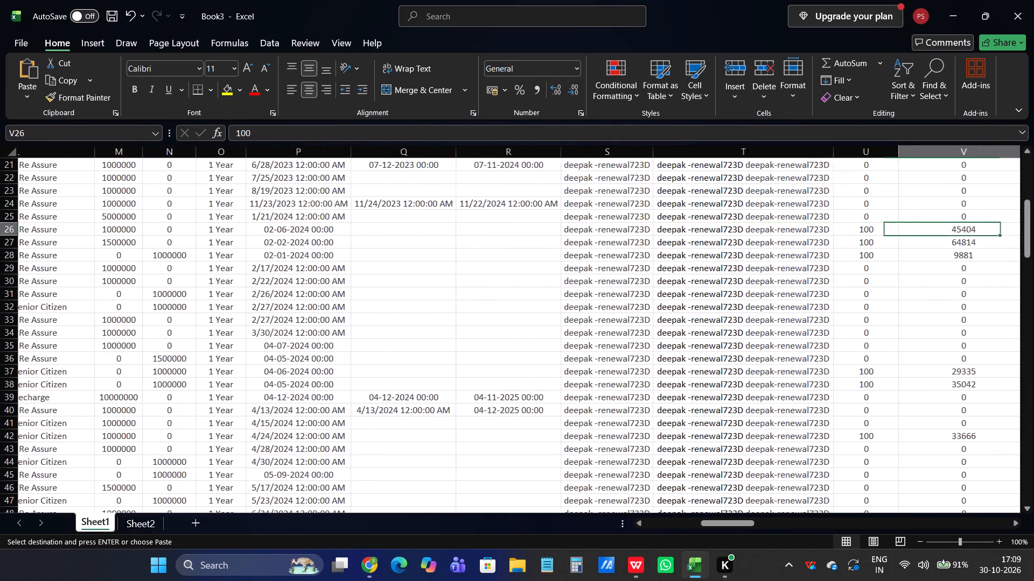
pyautogui.press('Right')
pyautogui.press('Right')
pyautogui.press('Right')
pyautogui.press('Right')
pyautogui.press('Right')
pyautogui.press('Right')
pyautogui.press('Right')
pyautogui.press('Right')
pyautogui.press('Right')
pyautogui.press('Right')
pyautogui.press('Right')
pyautogui.press('Right')
pyautogui.press('Right')
pyautogui.press('Right')
pyautogui.press('Right')
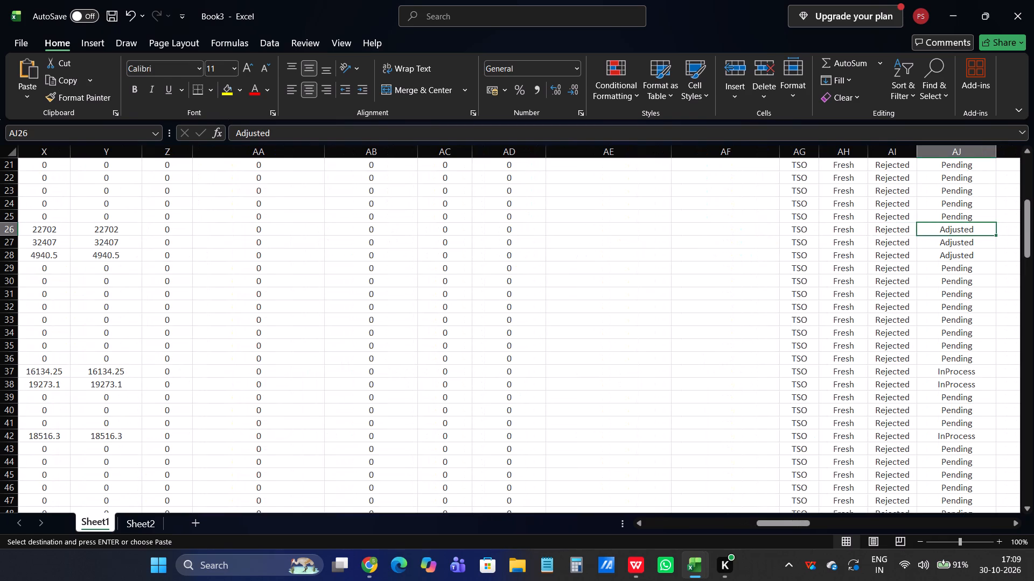
pyautogui.press('Left')
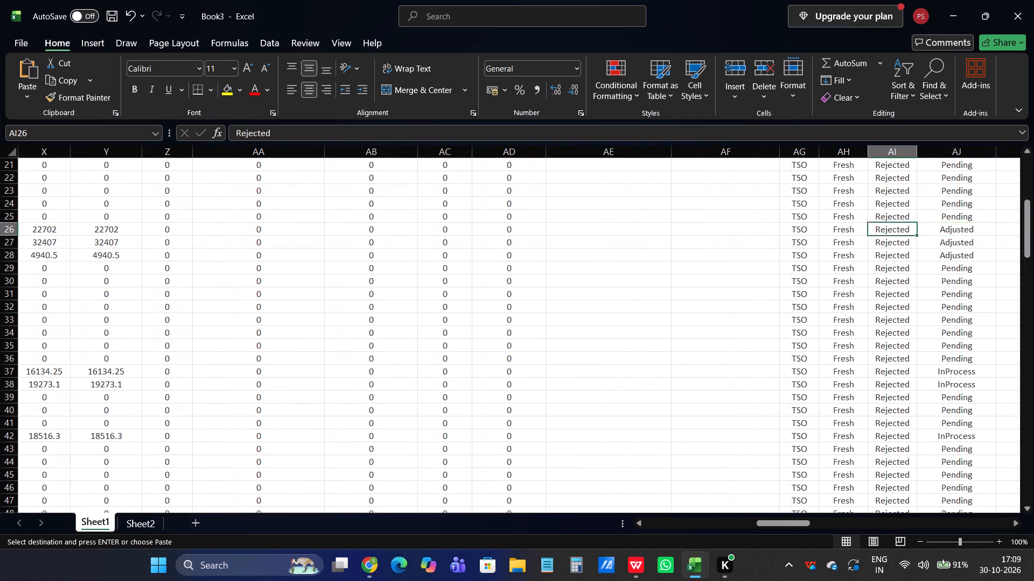
pyautogui.press('Left')
pyautogui.press('Left')
pyautogui.press('Left')
pyautogui.press('Left')
pyautogui.press('Left')
pyautogui.press('Left')
pyautogui.press('Left')
pyautogui.press('Left')
pyautogui.press('Left')
pyautogui.press('Left')
pyautogui.press('Left')
pyautogui.press('Left')
pyautogui.press('Left')
pyautogui.press('Left')
pyautogui.press('Left')
pyautogui.press('Left')
pyautogui.press('Left')
pyautogui.press('Left')
pyautogui.press('Left')
pyautogui.press('Left')
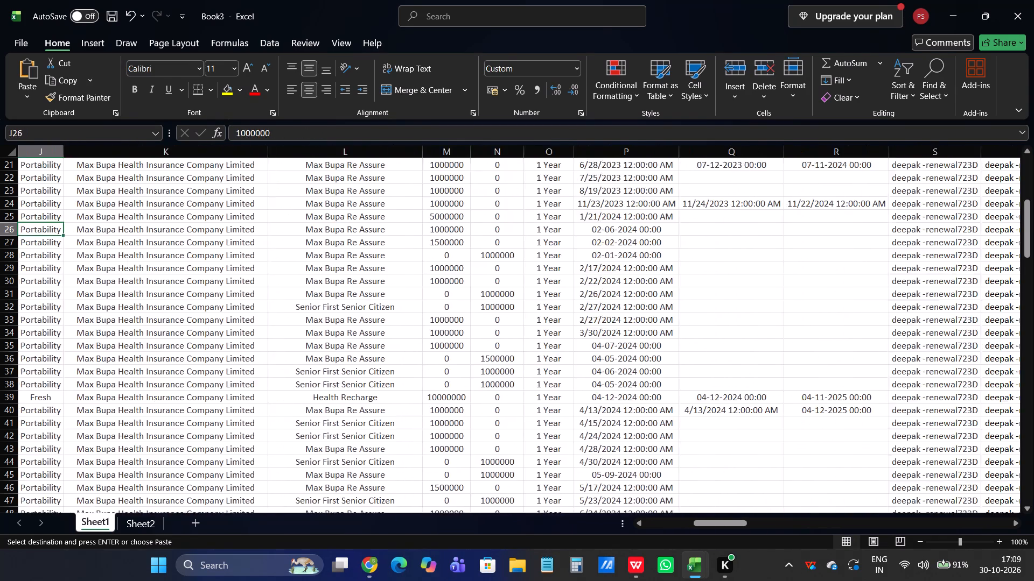
pyautogui.press('Right')
pyautogui.press('Right')
pyautogui.press('Right')
pyautogui.press('Left')
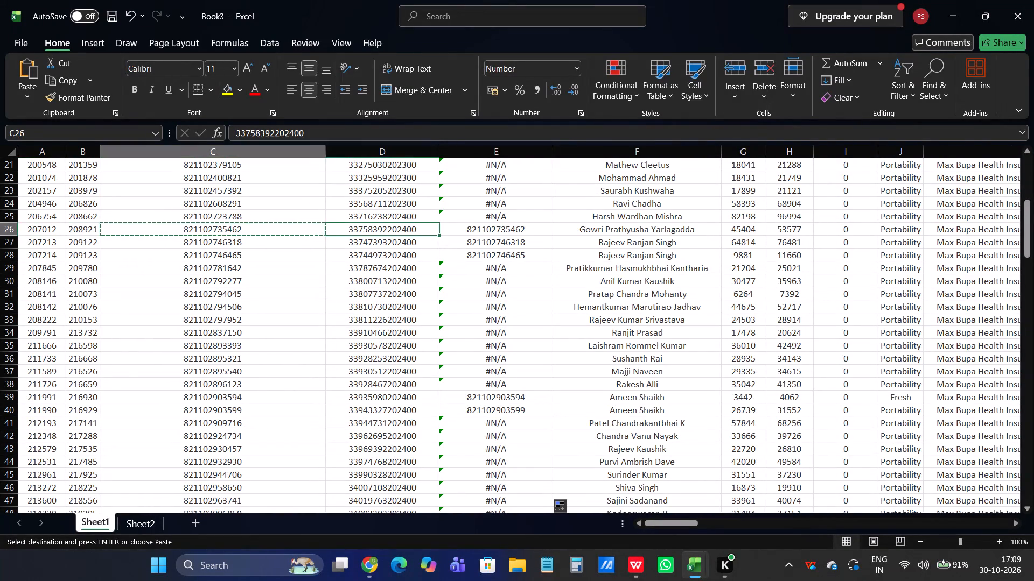
# Copy the APPID from C27 and replace the Application ID in the browser's renewal search form with it.
pyautogui.press('Down')
pyautogui.hotkey('ctrl', 'c')
pyautogui.hotkey('alt', 'Tab')
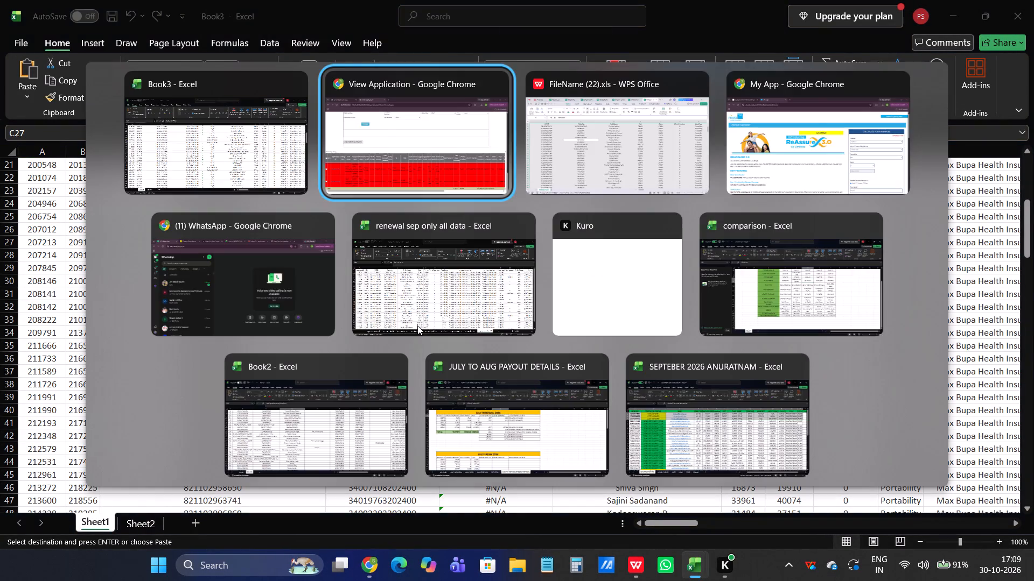
pyautogui.scroll(7, 417, 325)
pyautogui.scroll(-3, 417, 325)
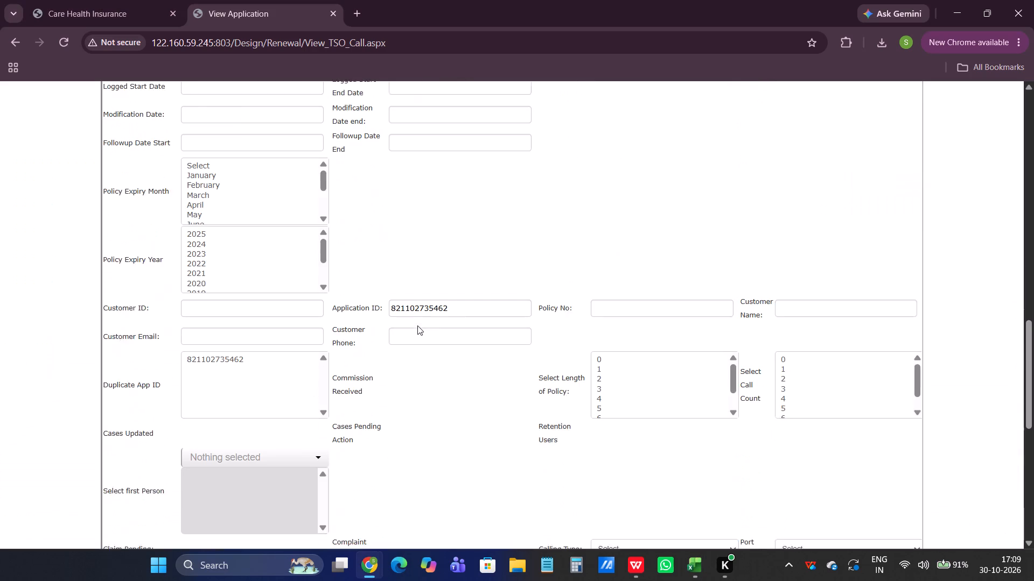
pyautogui.doubleClick(425, 296)
pyautogui.hotkey('ctrl', 'v')
# Switch to Book3, review row 26's details across to the payout columns, and return to the APPID in C27.
pyautogui.hotkey('alt', 'Tab')
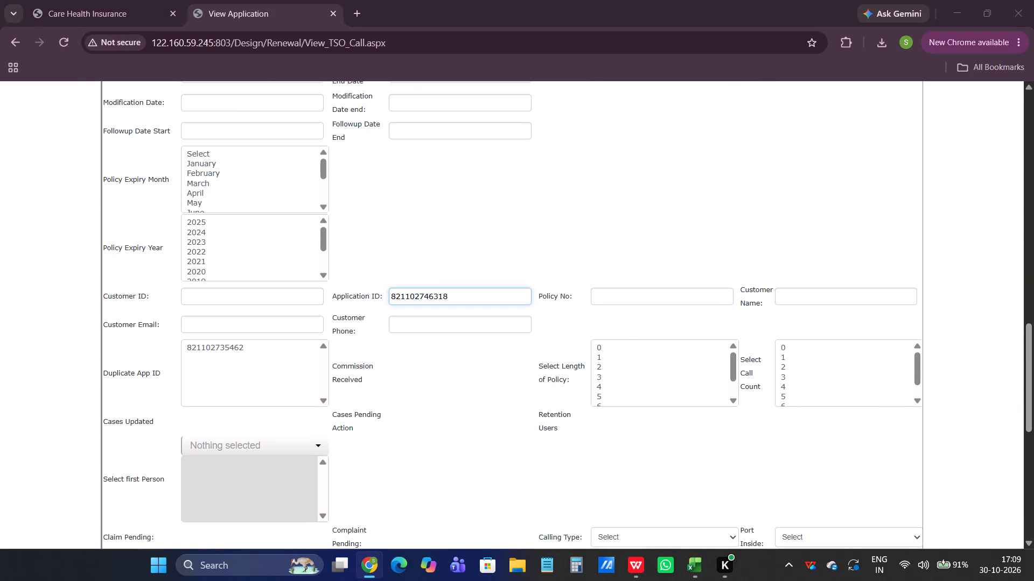
pyautogui.press('Up')
pyautogui.press('Right')
pyautogui.press('Right')
pyautogui.press('Right')
pyautogui.press('Right')
pyautogui.press('Right')
pyautogui.press('Right')
pyautogui.press('Right')
pyautogui.press('Right')
pyautogui.press('Right')
pyautogui.press('Right')
pyautogui.press('Right')
pyautogui.press('Right')
pyautogui.press('Right')
pyautogui.press('Right')
pyautogui.press('Right')
pyautogui.press('Right')
pyautogui.press('Right')
pyautogui.press('Right')
pyautogui.press('Right')
pyautogui.press('Right')
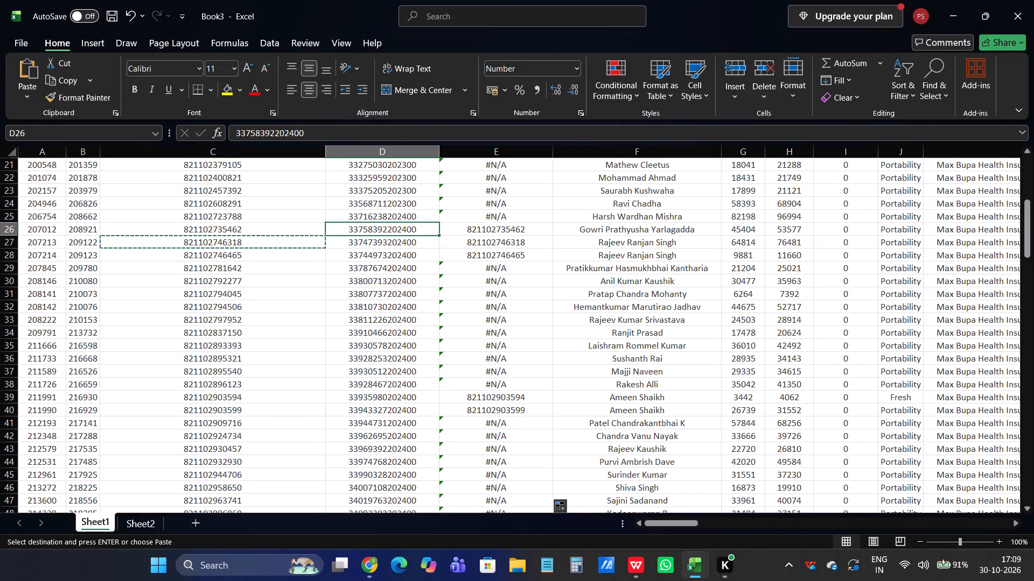
pyautogui.press('Left')
pyautogui.press('Left')
pyautogui.press('Left')
pyautogui.press('Left')
pyautogui.press('Left')
pyautogui.press('Left')
pyautogui.press('Left')
pyautogui.press('Left')
pyautogui.press('Left')
pyautogui.press('Left')
pyautogui.press('Left')
pyautogui.press('Left')
pyautogui.press('Left')
pyautogui.press('Left')
pyautogui.press('Left')
pyautogui.press('Left')
pyautogui.press('Left')
pyautogui.press('Left')
pyautogui.press('Left')
pyautogui.press('Left')
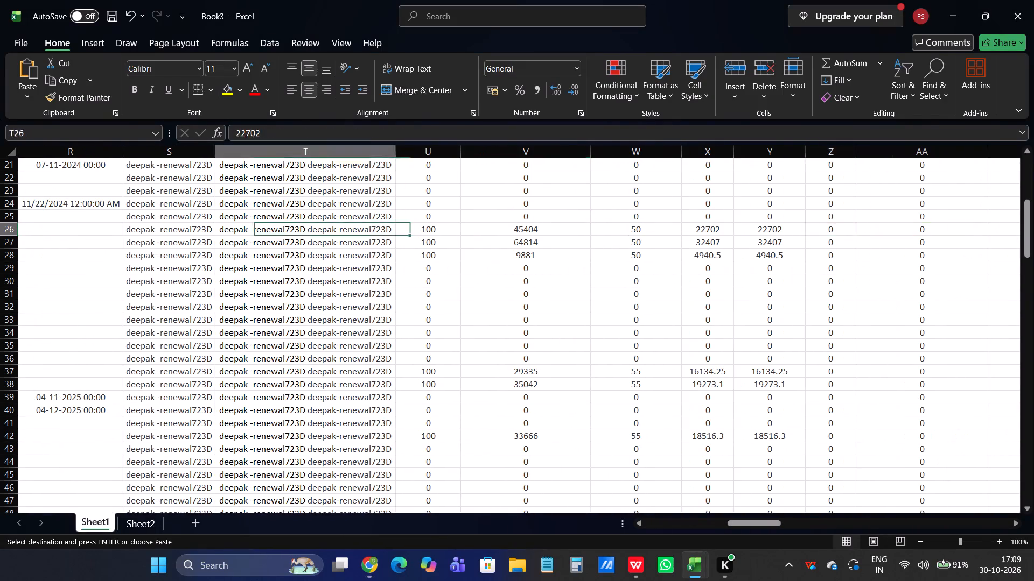
pyautogui.press('Right')
pyautogui.press('Right')
pyautogui.press('Left')
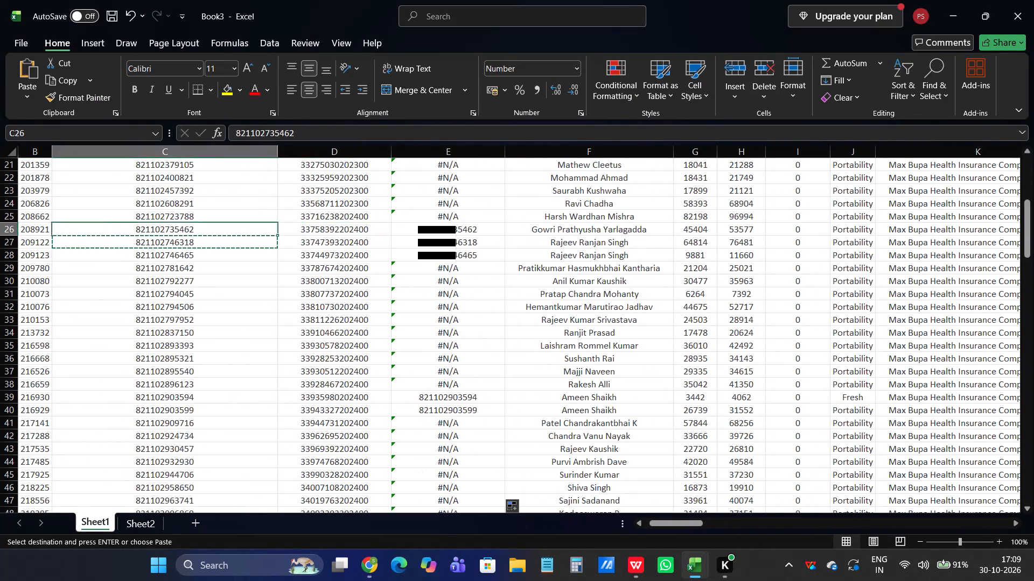
pyautogui.press('Down')
# Switch to the browser's renewal search form, re-enter the APPID copied from C27 as the Application ID, and run the search.
pyautogui.hotkey('alt', 'Tab')
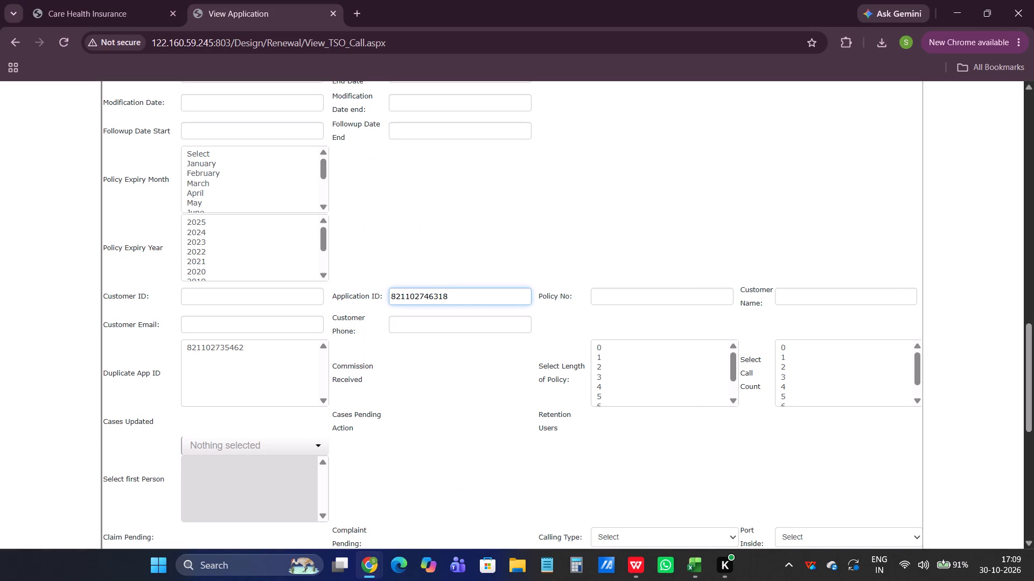
pyautogui.doubleClick(425, 296)
pyautogui.hotkey('ctrl', 'v')
pyautogui.scroll(-2, 406, 348)
pyautogui.click(239, 371)
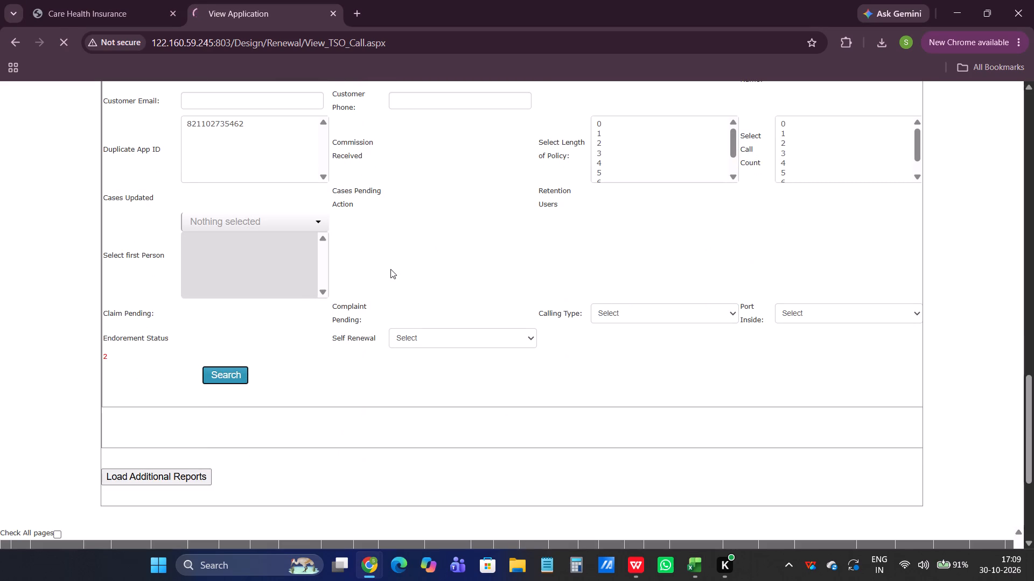
# Examine the application search results across their columns, including policy dates, premiums, policy numbers, case status, calling status and commission amounts.
pyautogui.scroll(-9, 364, 211)
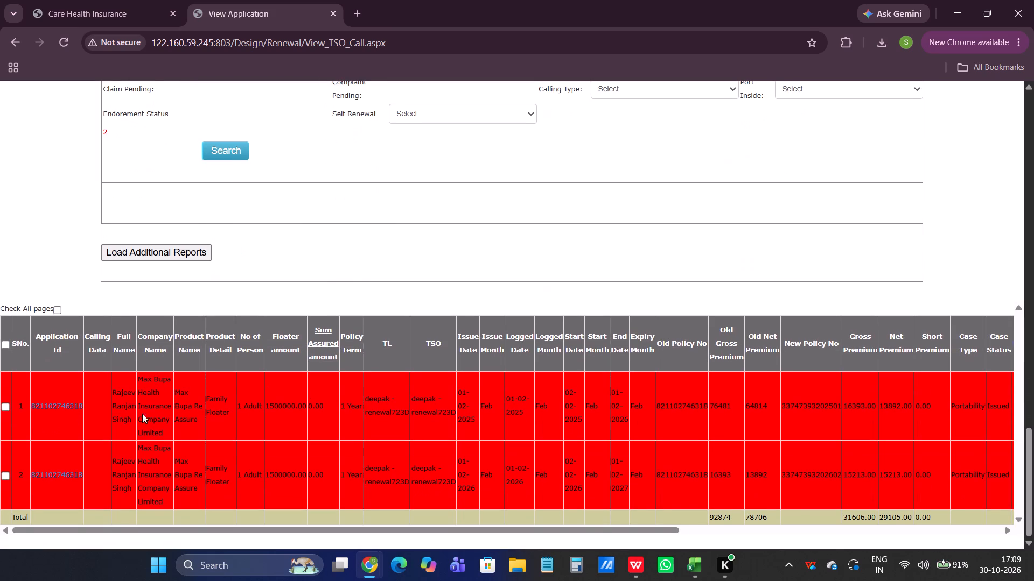
pyautogui.click(344, 402)
pyautogui.press('Right')
pyautogui.press('Right')
pyautogui.press('Right')
pyautogui.press('Right')
pyautogui.press('Right')
pyautogui.press('Right')
pyautogui.press('Right')
pyautogui.press('Right')
pyautogui.press('Right')
pyautogui.press('Right')
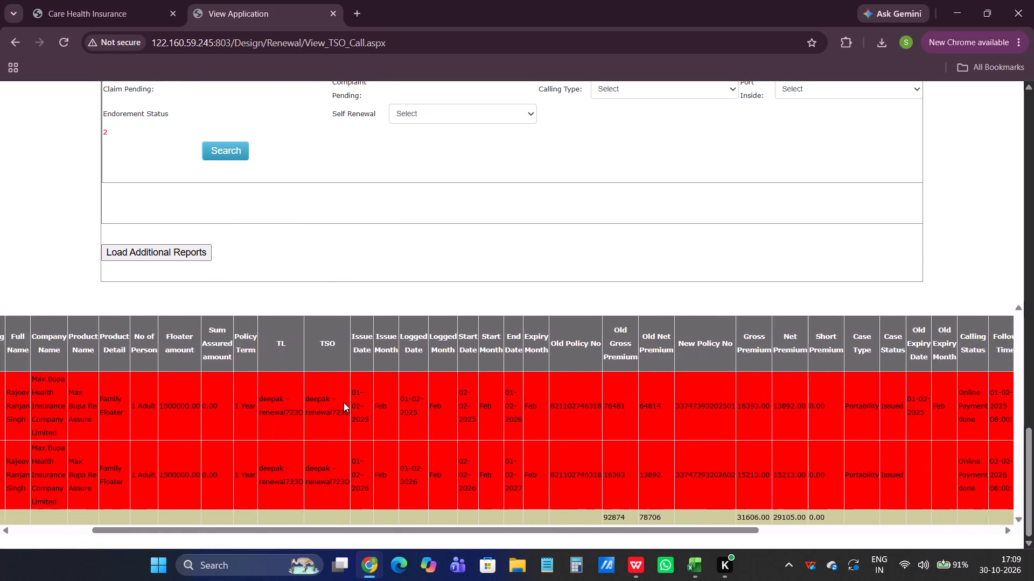
pyautogui.press('Right')
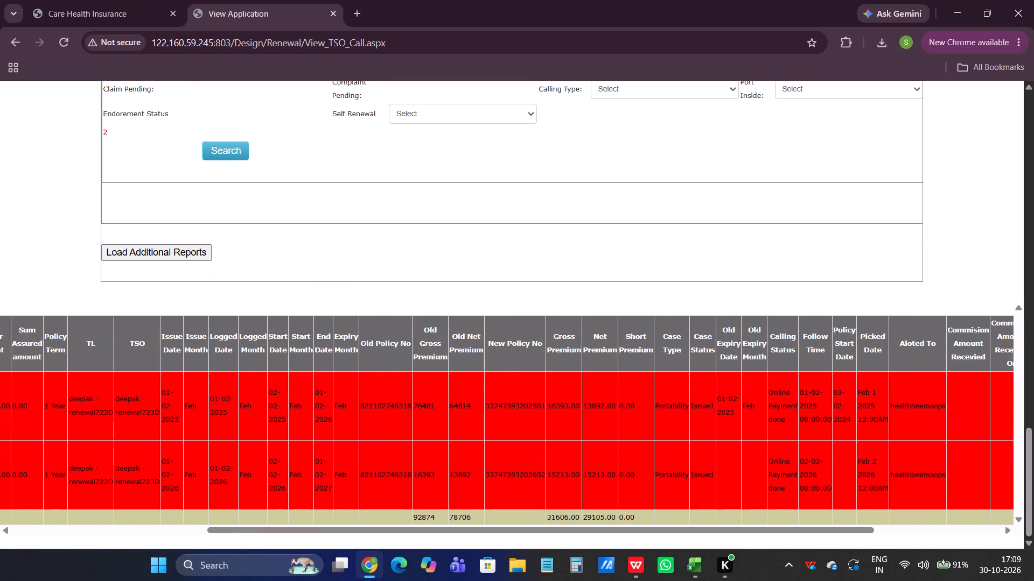
pyautogui.click(301, 464)
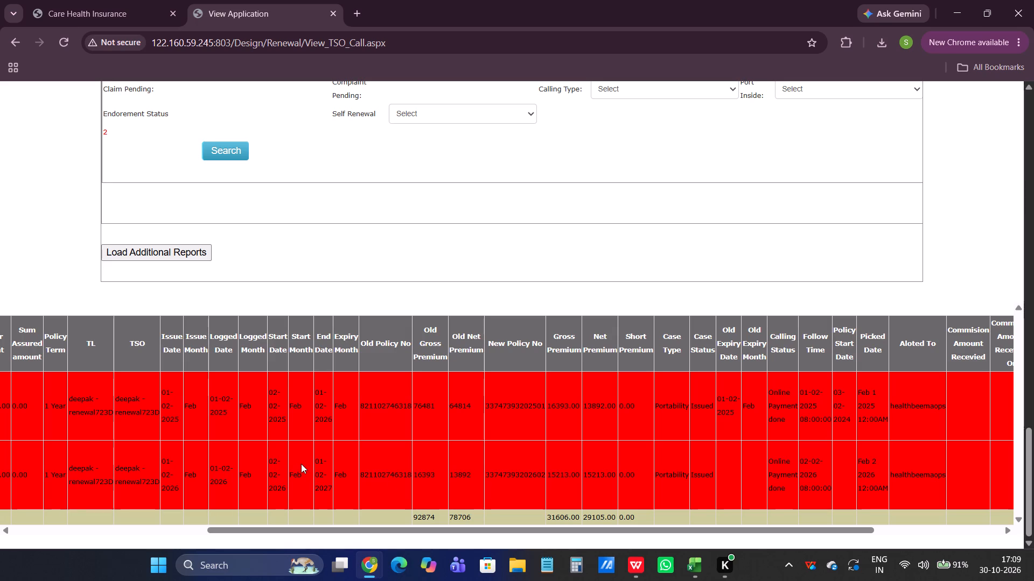
pyautogui.press('Down')
pyautogui.press('Left')
pyautogui.press('Left')
pyautogui.press('Left')
pyautogui.press('Left')
pyautogui.press('Left')
pyautogui.press('Left')
pyautogui.press('Left')
pyautogui.press('Left')
pyautogui.press('Left')
pyautogui.press('Left')
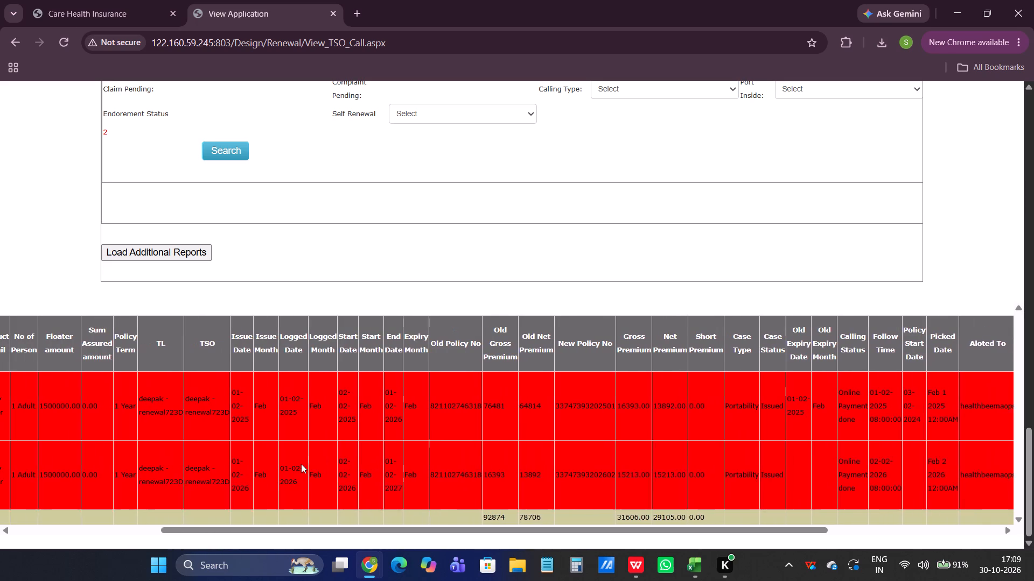
pyautogui.press('Left')
pyautogui.press('Left')
pyautogui.press('Left')
pyautogui.press('Left')
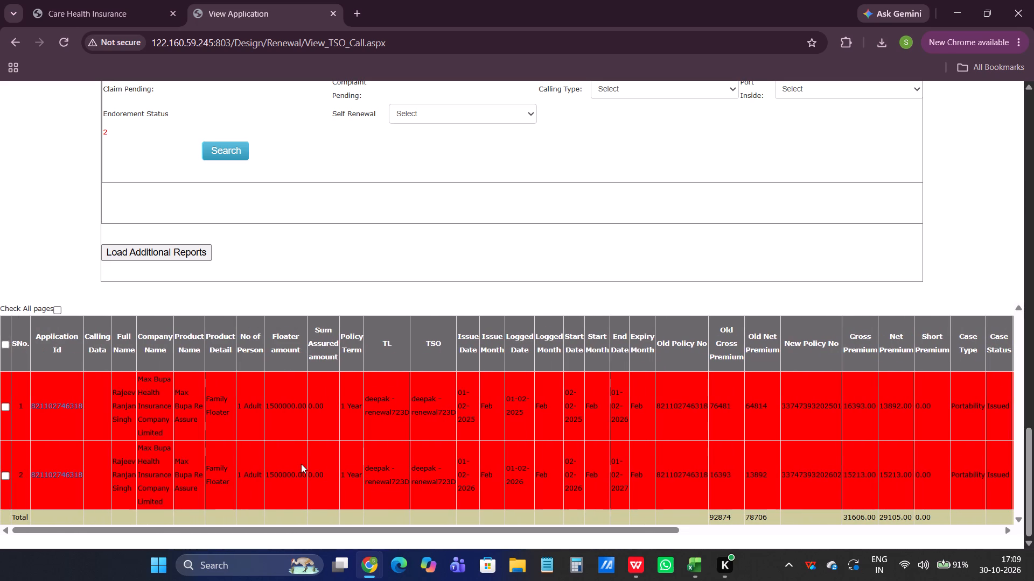
# Switch to Book3 and review row 27's details across the premium, date and payout columns and beyond, and return to the row's start.
pyautogui.hotkey('alt', 'Tab')
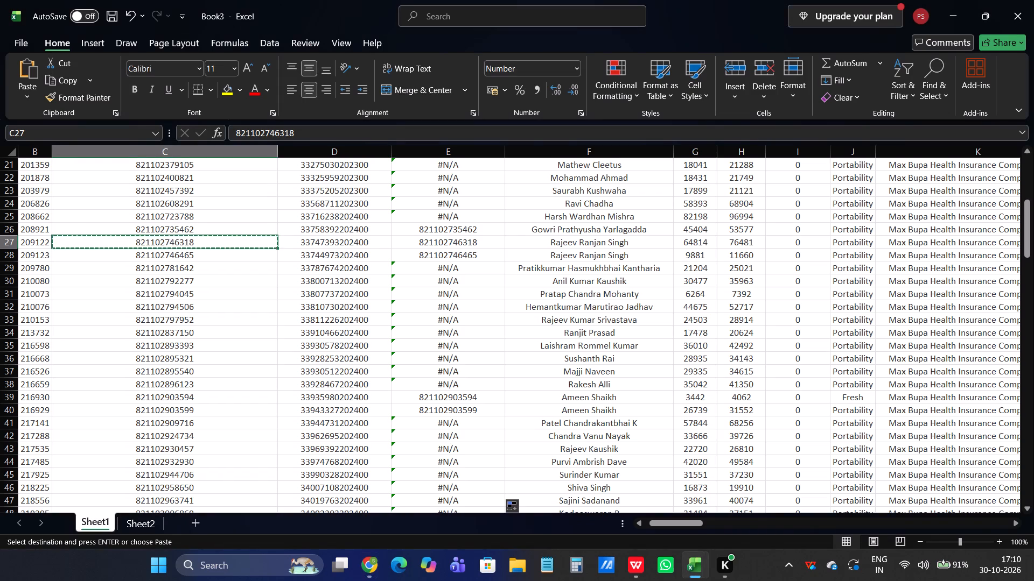
pyautogui.hotkey('alt', 'Tab')
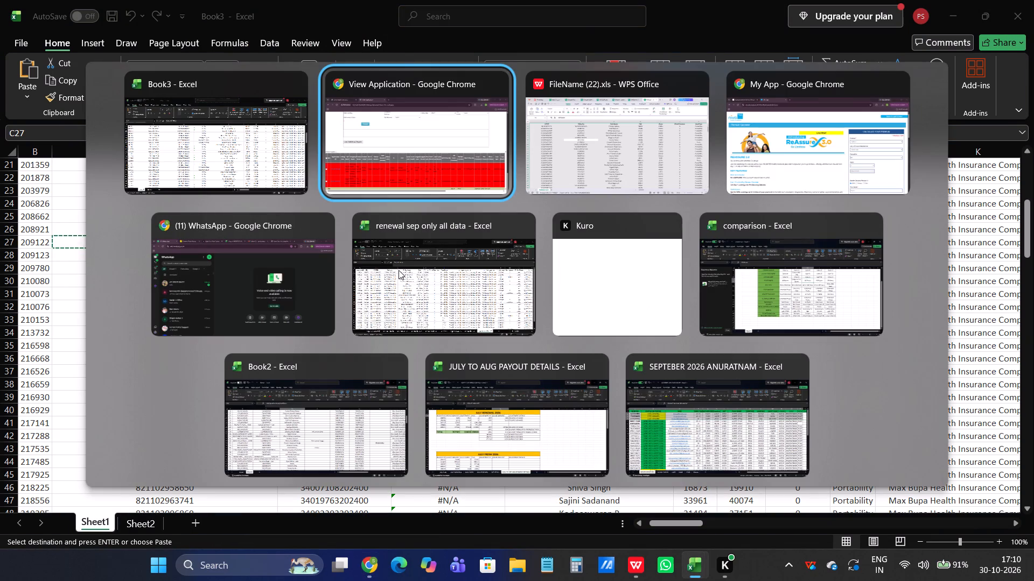
pyautogui.hotkey('alt', 'Tab')
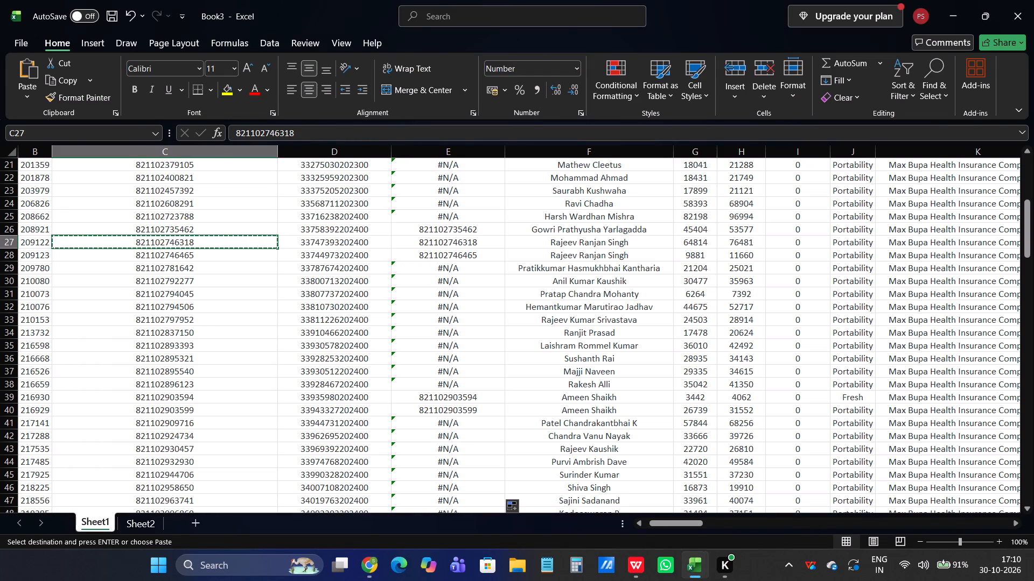
pyautogui.press('Right')
pyautogui.press('Right')
pyautogui.press('Right')
pyautogui.press('Right')
pyautogui.press('Right')
pyautogui.press('Right')
pyautogui.press('Right')
pyautogui.press('Right')
pyautogui.press('Right')
pyautogui.press('Right')
pyautogui.press('Right')
pyautogui.press('Right')
pyautogui.press('Right')
pyautogui.press('Right')
pyautogui.press('Right')
pyautogui.press('Right')
pyautogui.press('Right')
pyautogui.press('Right')
pyautogui.press('Right')
pyautogui.press('Right')
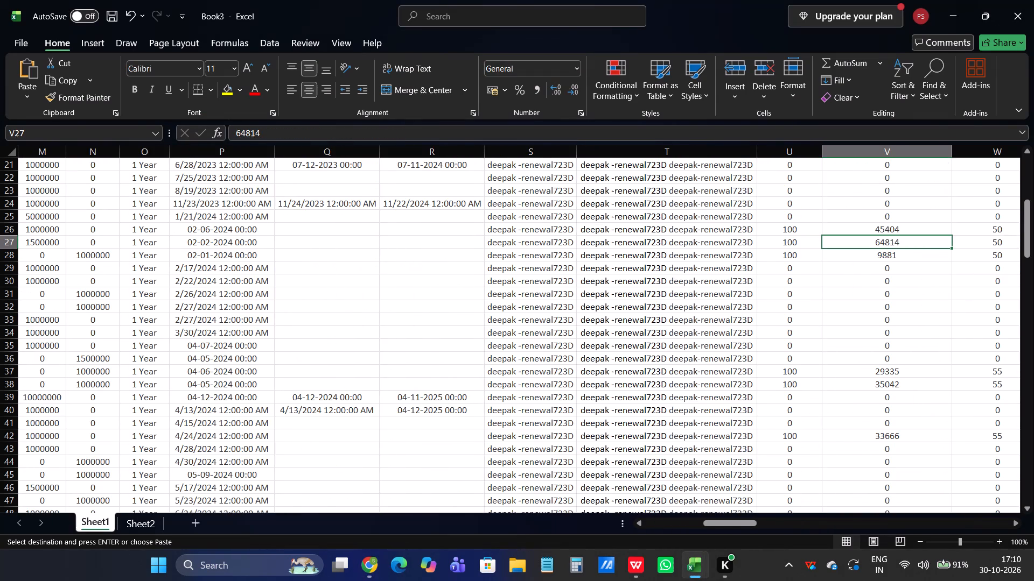
pyautogui.press('Right')
pyautogui.press('Right')
pyautogui.press('Right')
pyautogui.press('Right')
pyautogui.press('Right')
pyautogui.press('Right')
pyautogui.press('Right')
pyautogui.press('Right')
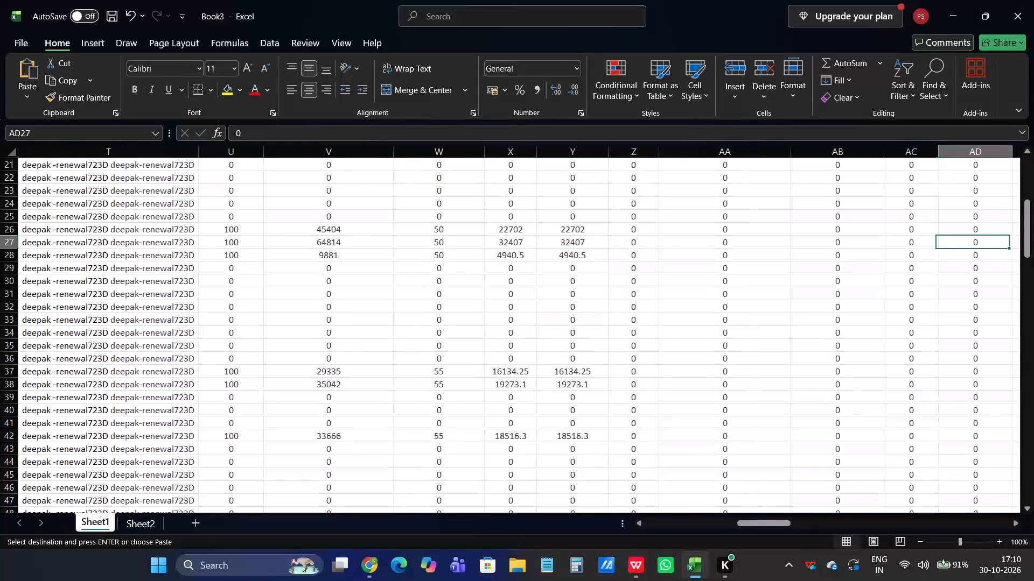
pyautogui.press('Right')
pyautogui.press('Right')
pyautogui.press('Right')
pyautogui.press('Right')
pyautogui.press('Right')
pyautogui.press('Right')
pyautogui.press('Right')
pyautogui.press('Left')
pyautogui.press('Left')
pyautogui.press('Left')
pyautogui.press('Left')
pyautogui.press('Left')
pyautogui.press('Left')
pyautogui.press('Left')
pyautogui.press('Left')
pyautogui.press('Left')
pyautogui.press('Left')
pyautogui.press('Left')
pyautogui.press('Left')
pyautogui.press('Left')
pyautogui.press('Left')
pyautogui.press('Left')
pyautogui.press('Left')
pyautogui.press('Left')
pyautogui.press('Left')
pyautogui.press('Left')
pyautogui.press('Left')
pyautogui.press('Left')
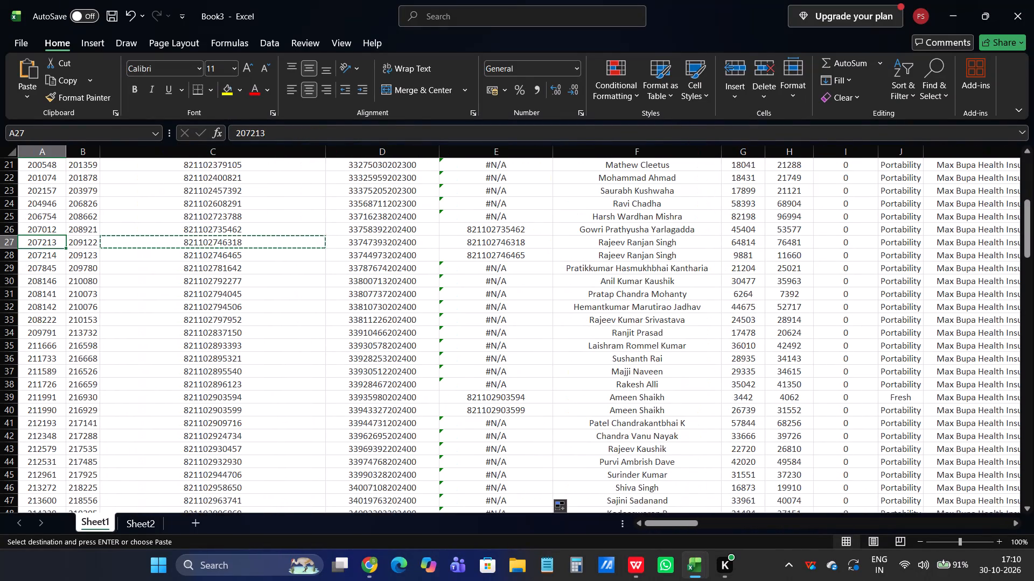
# Copy the APPID from C28, replace the Application ID in the browser's renewal search form with it, and run the search.
pyautogui.press('Right')
pyautogui.press('Right')
pyautogui.press('Down')
pyautogui.hotkey('ctrl', 'c')
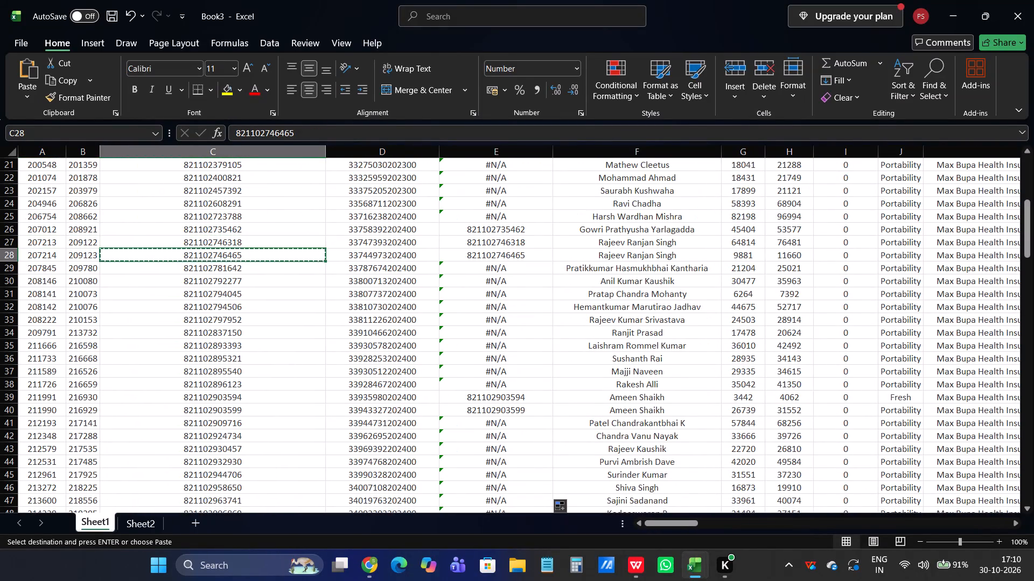
pyautogui.hotkey('alt', 'Tab')
pyautogui.scroll(4, 399, 270)
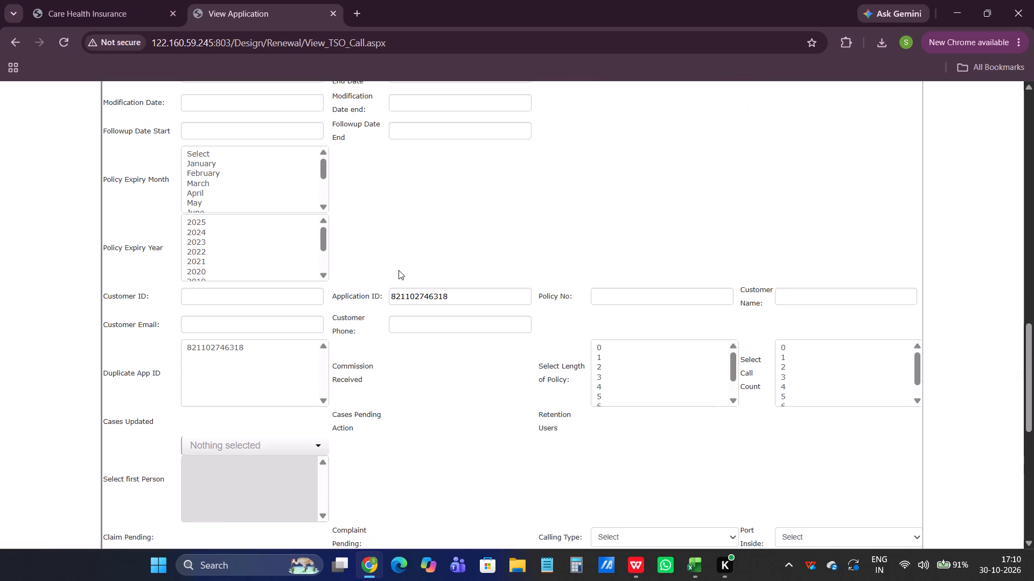
pyautogui.doubleClick(406, 294)
pyautogui.hotkey('ctrl', 'v')
pyautogui.scroll(-2, 380, 356)
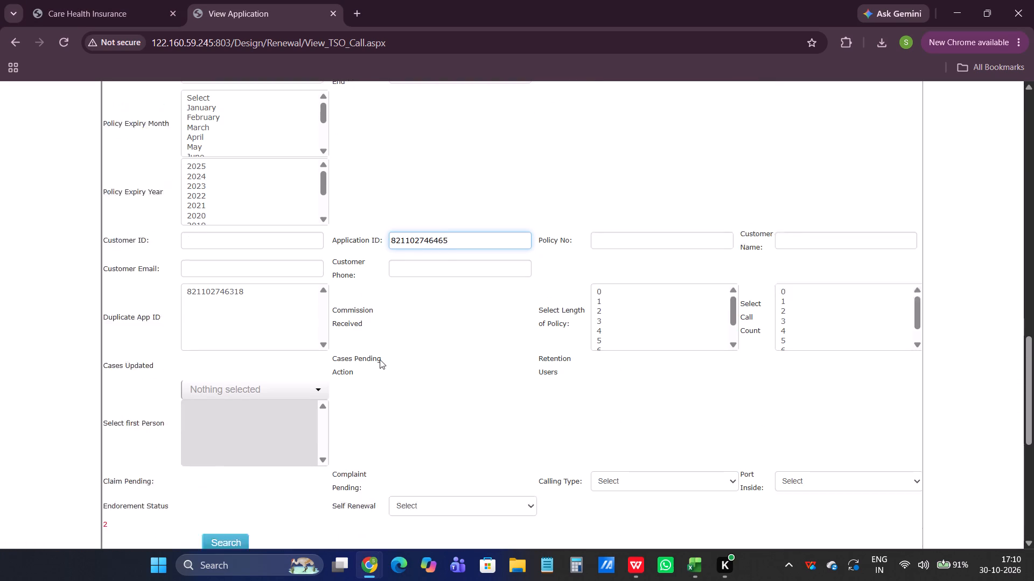
pyautogui.click(228, 371)
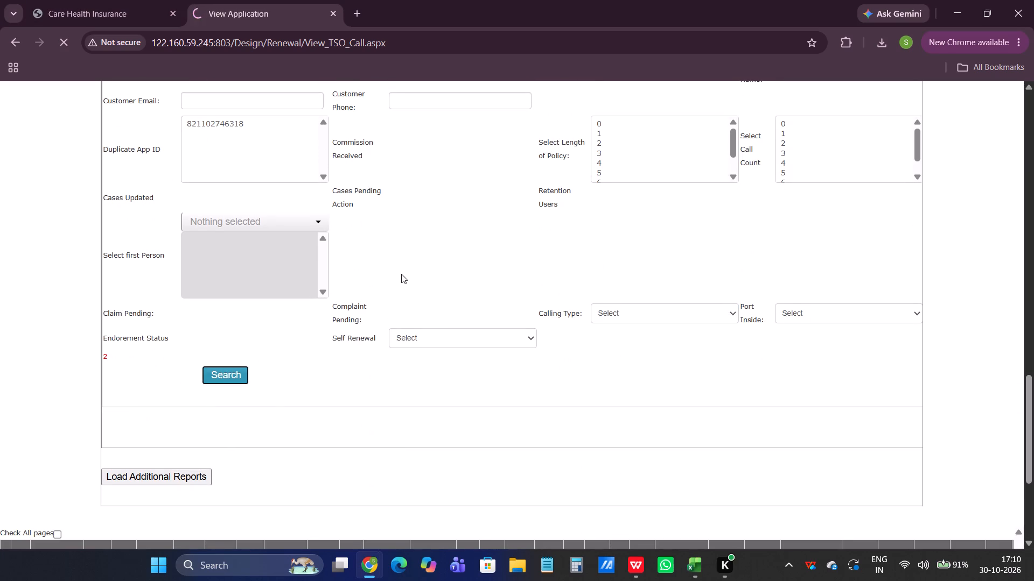
# Examine the search results' policy dates, premiums, policy numbers and case status, and switch back to row 28 in Book3.
pyautogui.scroll(-7, 401, 274)
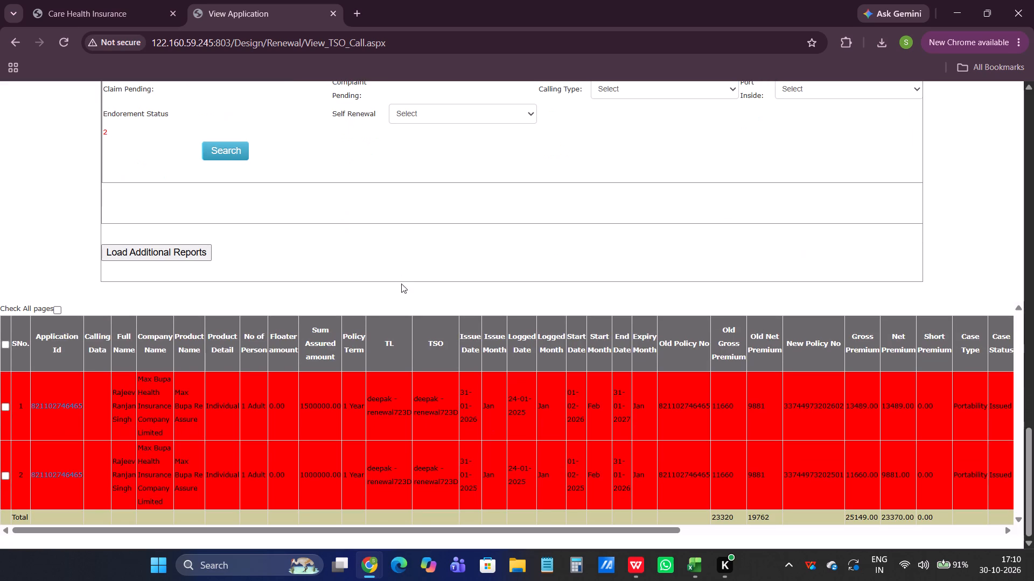
pyautogui.click(313, 402)
pyautogui.press('Right')
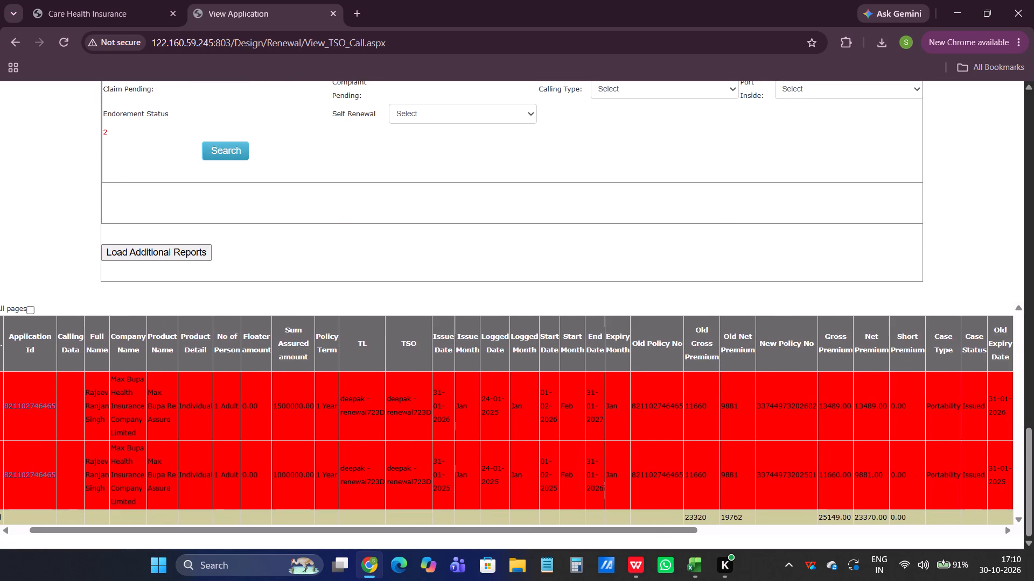
pyautogui.hotkey('alt', 'Tab')
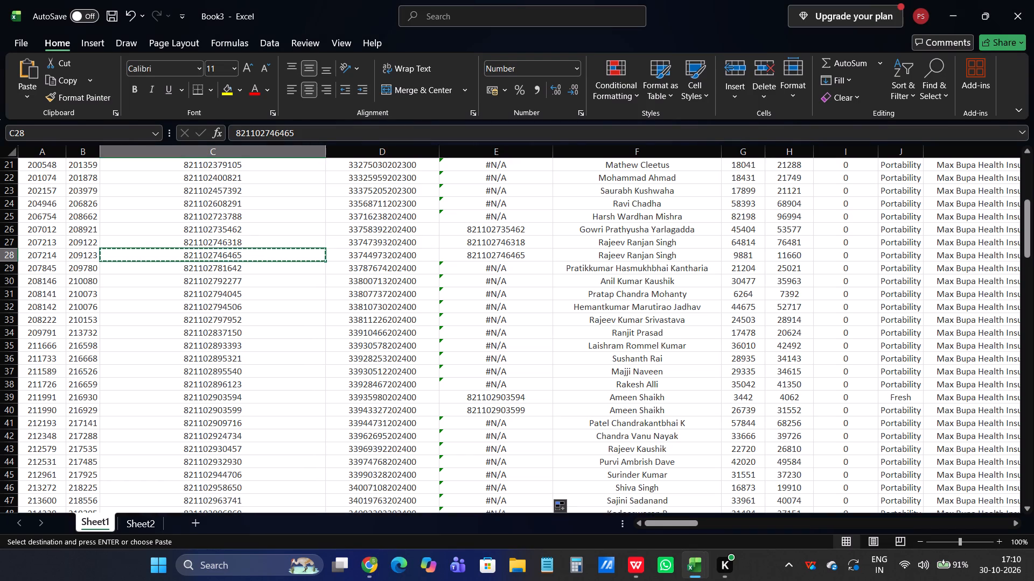
# Switch to the browser, examine the search results' premium, policy, calling status and commission columns through Company Category, and return to Book3.
pyautogui.hotkey('alt', 'Tab')
pyautogui.press('Right')
pyautogui.press('Right')
pyautogui.press('Right')
pyautogui.press('Right')
pyautogui.press('Right')
pyautogui.press('Right')
pyautogui.press('Right')
pyautogui.press('Right')
pyautogui.press('Right')
pyautogui.press('Right')
pyautogui.press('Right')
pyautogui.press('Right')
pyautogui.press('Right')
pyautogui.press('Right')
pyautogui.press('Right')
pyautogui.press('Right')
pyautogui.press('Right')
pyautogui.press('Right')
pyautogui.press('Right')
pyautogui.press('Right')
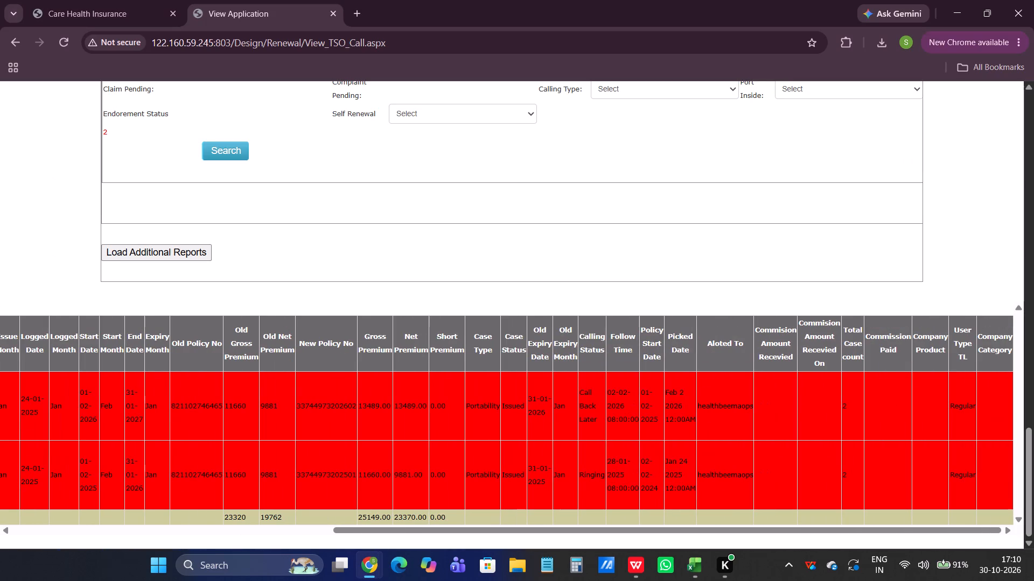
pyautogui.press('Left')
pyautogui.press('Left')
pyautogui.press('Left')
pyautogui.press('Left')
pyautogui.press('Left')
pyautogui.press('Left')
pyautogui.press('Left')
pyautogui.press('Left')
pyautogui.press('Left')
pyautogui.press('Left')
pyautogui.press('Left')
pyautogui.press('Left')
pyautogui.press('Left')
pyautogui.press('Left')
pyautogui.press('Left')
pyautogui.press('Left')
pyautogui.press('Left')
pyautogui.press('Left')
pyautogui.press('Left')
pyautogui.press('Left')
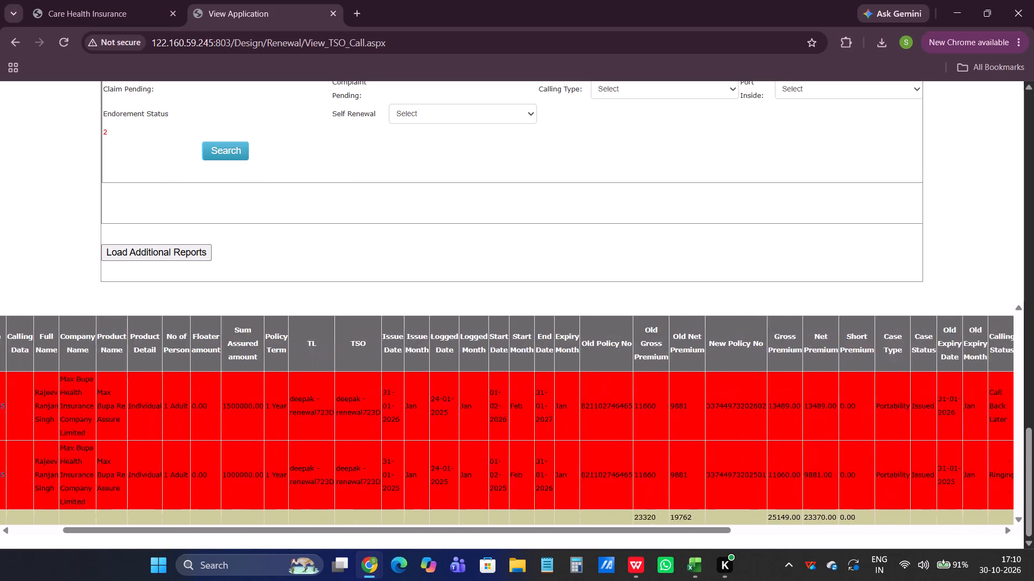
pyautogui.hotkey('alt', 'Tab')
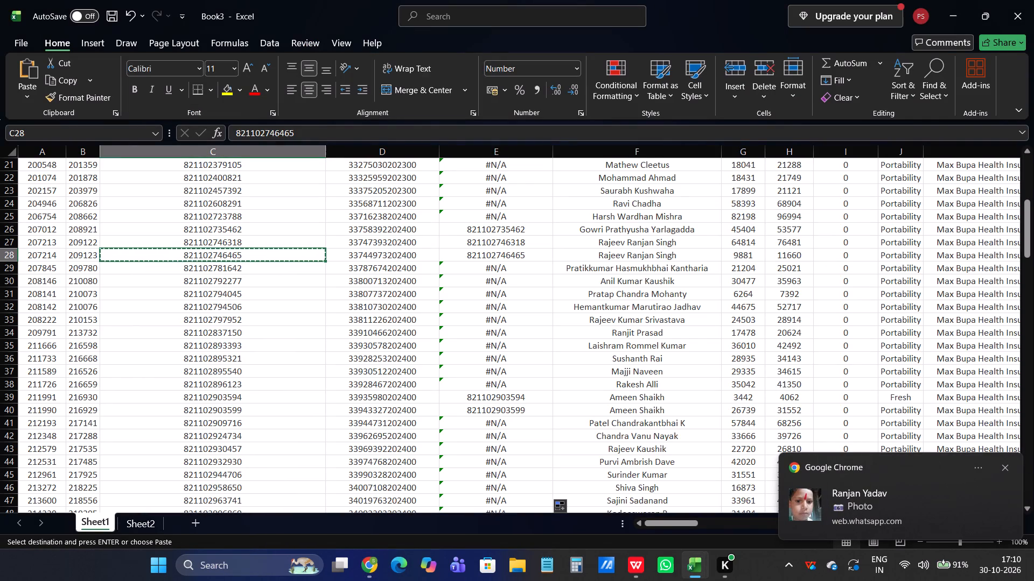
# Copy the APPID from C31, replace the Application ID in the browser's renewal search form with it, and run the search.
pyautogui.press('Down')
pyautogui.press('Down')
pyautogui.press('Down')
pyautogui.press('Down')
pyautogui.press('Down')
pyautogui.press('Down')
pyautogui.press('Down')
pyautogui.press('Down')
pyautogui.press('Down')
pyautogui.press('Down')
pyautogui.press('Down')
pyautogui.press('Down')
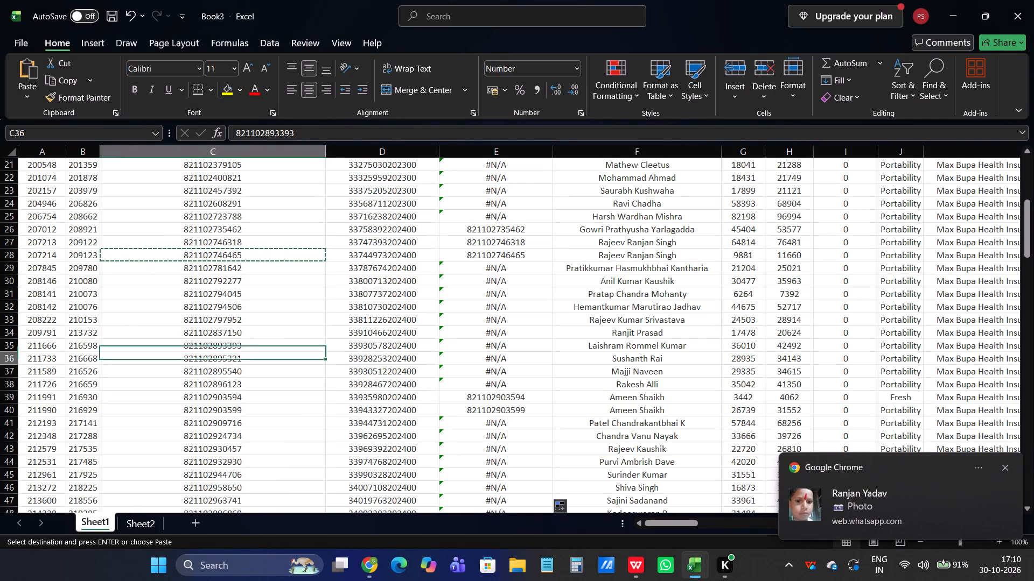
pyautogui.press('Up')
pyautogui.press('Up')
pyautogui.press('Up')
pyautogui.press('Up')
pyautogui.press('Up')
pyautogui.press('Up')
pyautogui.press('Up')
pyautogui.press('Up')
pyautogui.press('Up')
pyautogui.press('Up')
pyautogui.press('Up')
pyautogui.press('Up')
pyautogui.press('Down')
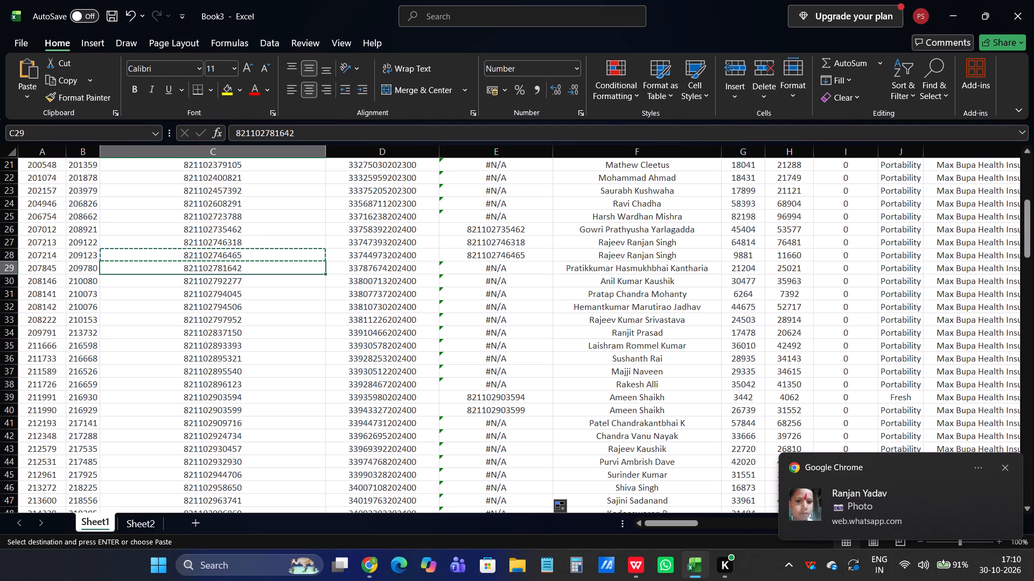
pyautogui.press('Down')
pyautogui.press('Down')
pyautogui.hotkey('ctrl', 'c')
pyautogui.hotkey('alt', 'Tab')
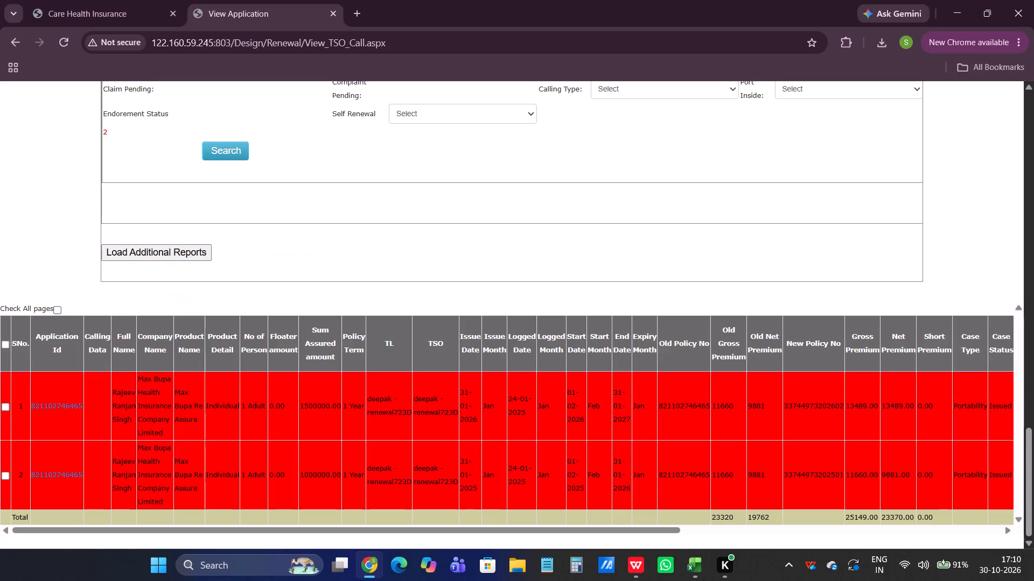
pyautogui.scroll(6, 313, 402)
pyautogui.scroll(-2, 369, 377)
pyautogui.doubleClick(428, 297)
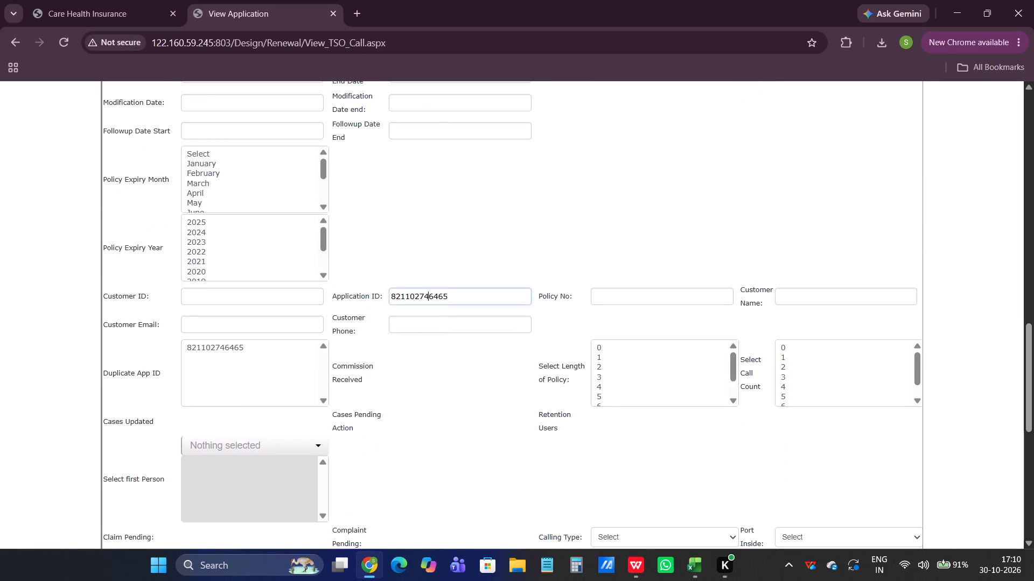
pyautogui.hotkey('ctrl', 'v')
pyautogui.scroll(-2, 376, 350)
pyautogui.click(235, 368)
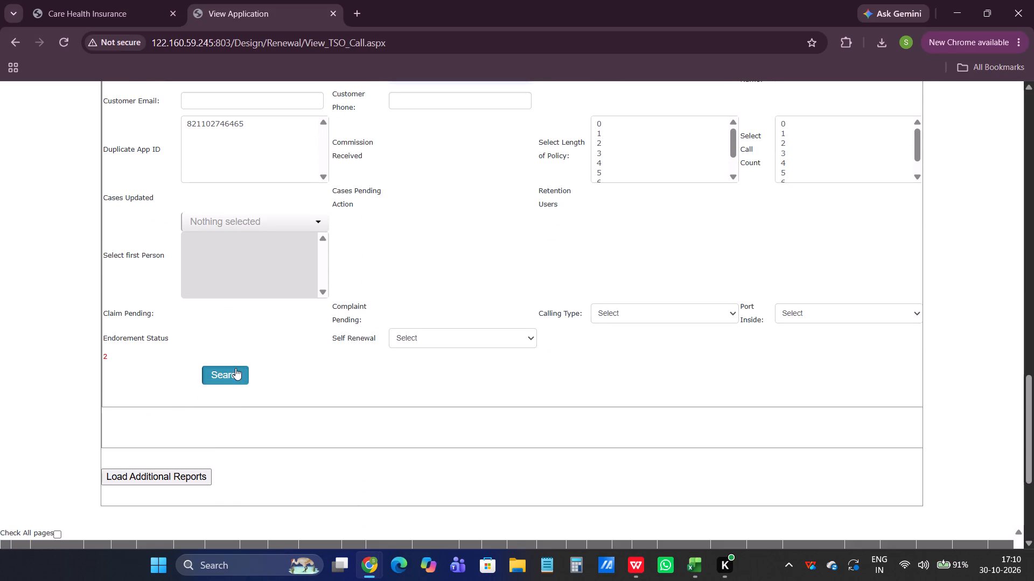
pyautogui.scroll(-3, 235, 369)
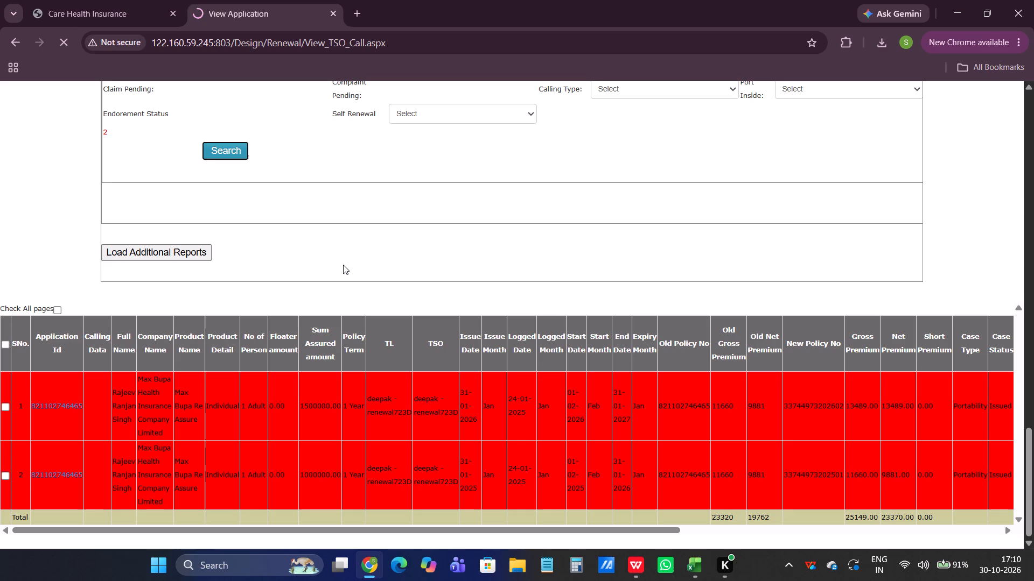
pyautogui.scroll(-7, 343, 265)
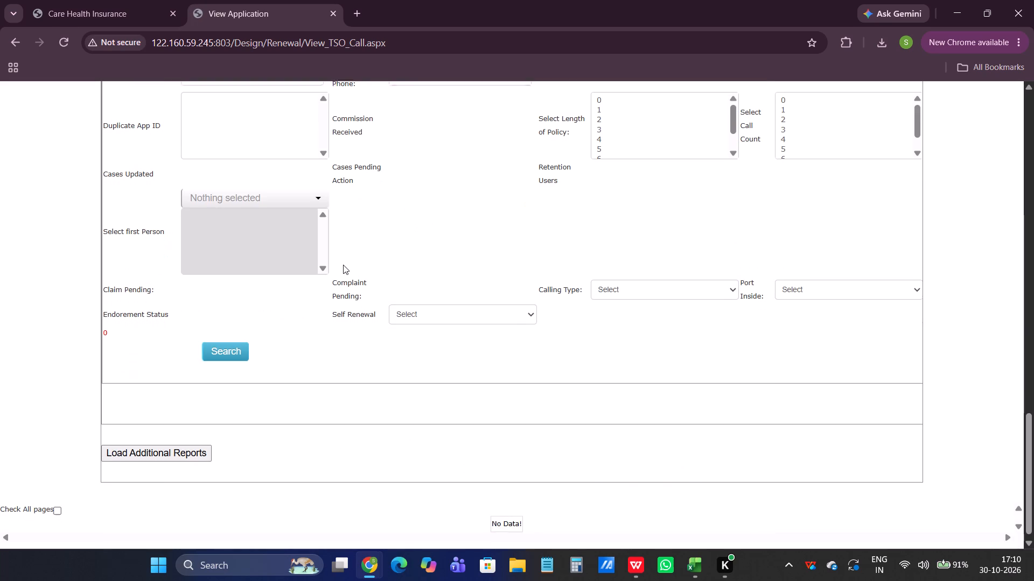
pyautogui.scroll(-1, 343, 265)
# Copy the APPID from C39 in Book3, replace the Application ID in the browser's renewal search form with it, and run the search.
pyautogui.hotkey('alt', 'Tab')
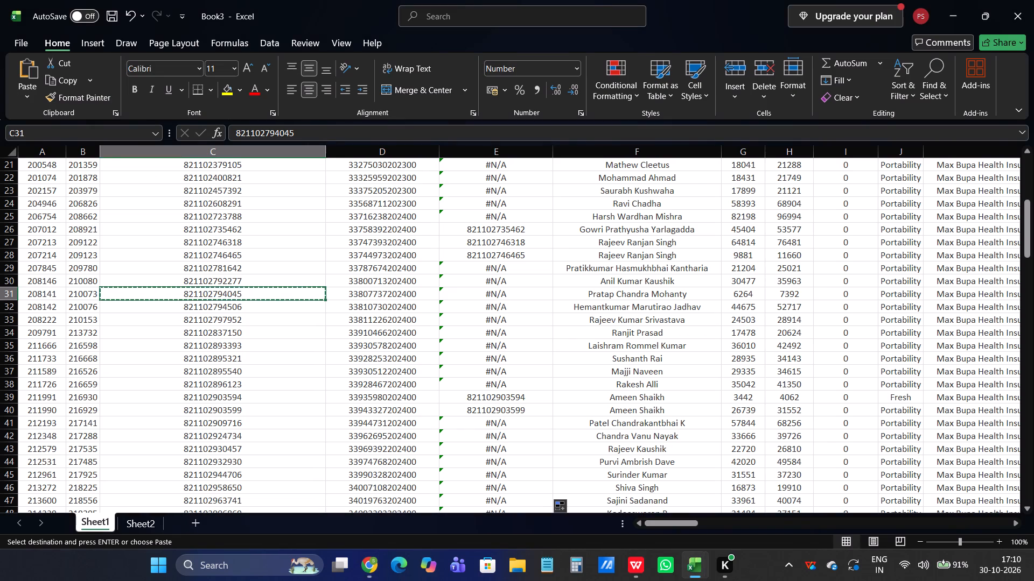
pyautogui.click(233, 396)
pyautogui.hotkey('ctrl', 'c')
pyautogui.hotkey('alt', 'Tab')
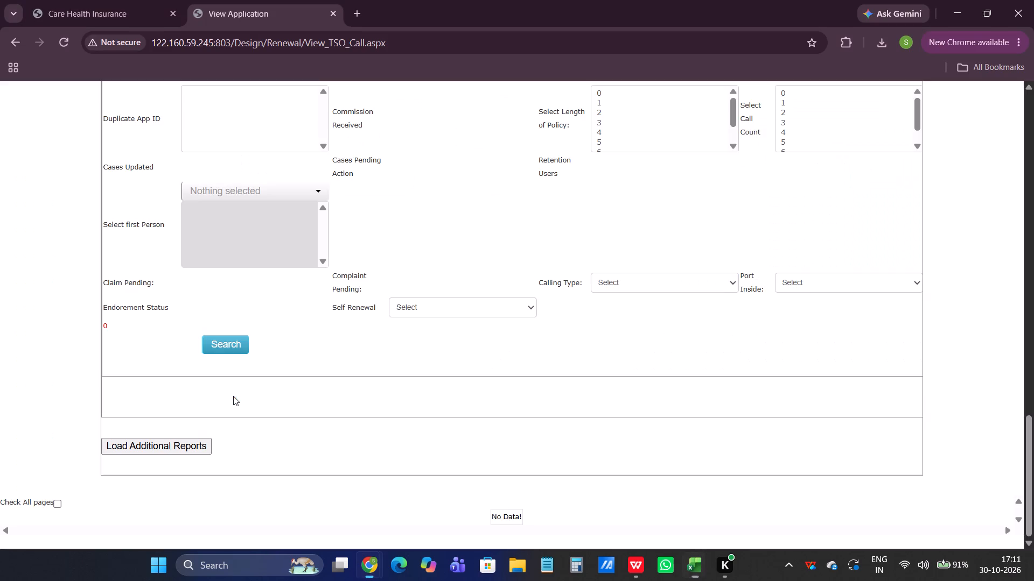
pyautogui.scroll(2, 313, 344)
pyautogui.click(465, 271)
pyautogui.click(461, 271)
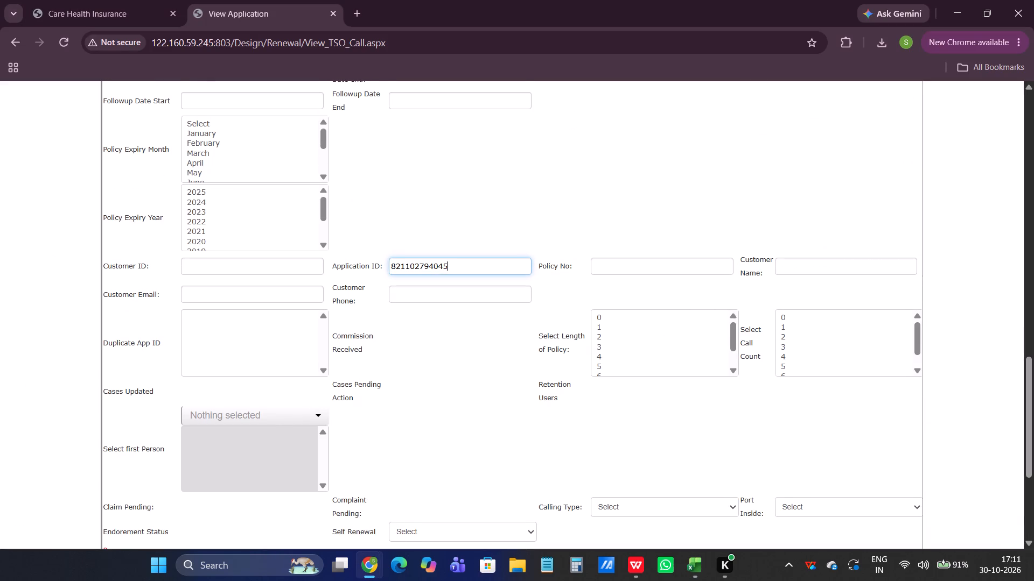
pyautogui.doubleClick(461, 271)
pyautogui.hotkey('ctrl', 'v')
pyautogui.scroll(-3, 392, 346)
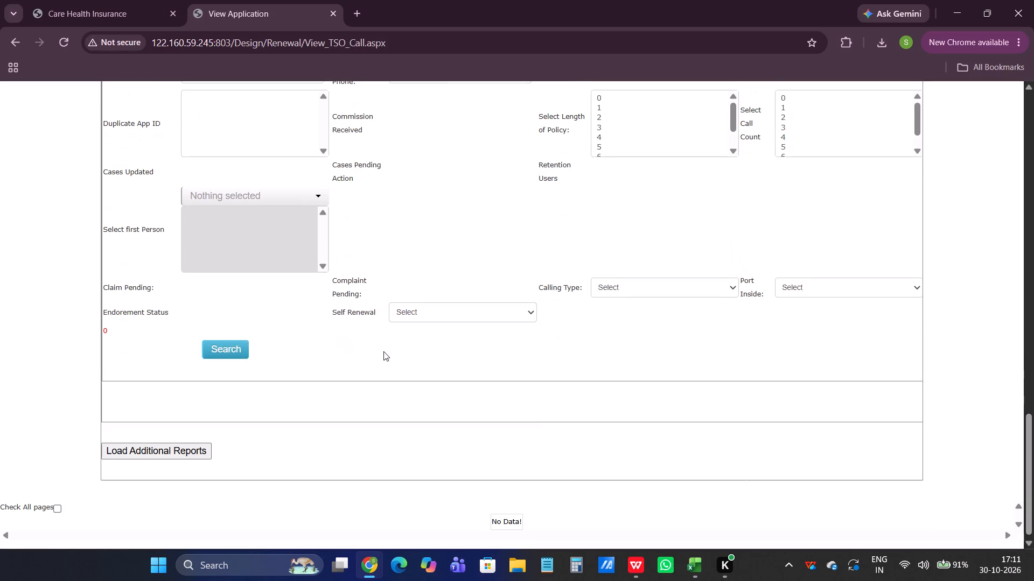
pyautogui.click(240, 340)
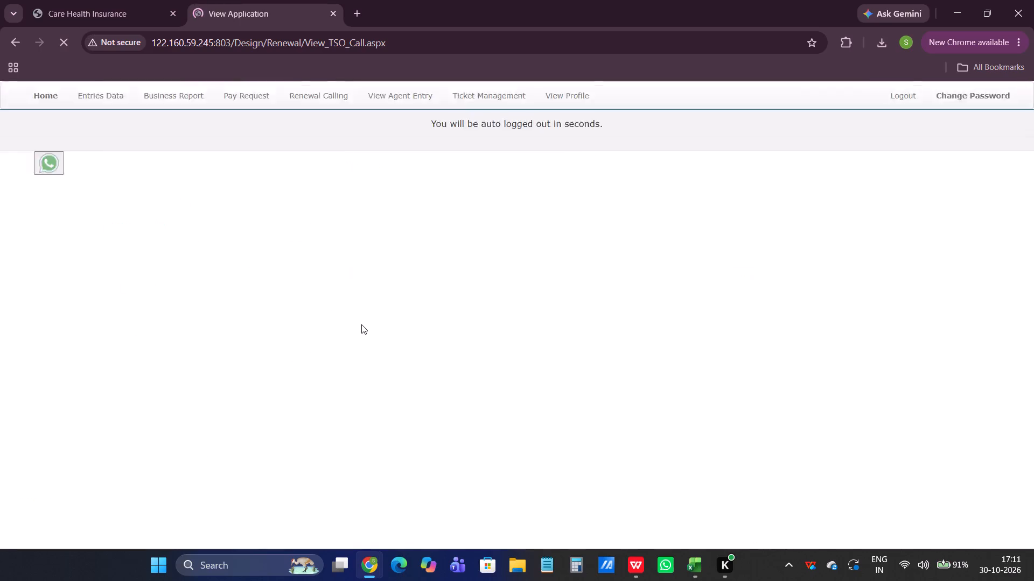
# Examine the search results' policy dates, premiums, policy numbers, case status, calling status and commission columns, and switch back to Book3.
pyautogui.scroll(-9, 365, 328)
pyautogui.click(322, 406)
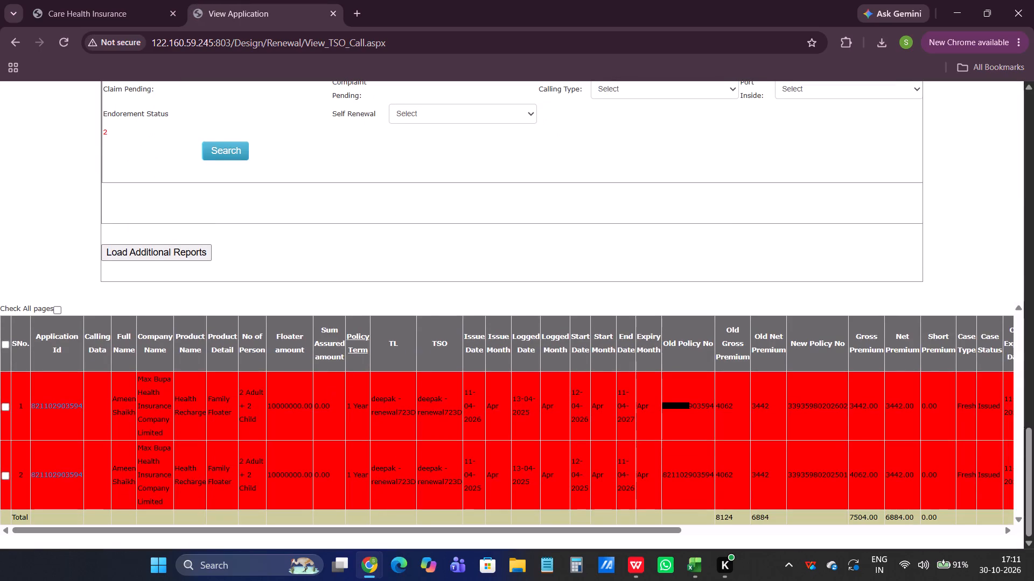
pyautogui.press('Right')
pyautogui.press('Right')
pyautogui.press('Right')
pyautogui.press('Right')
pyautogui.press('Right')
pyautogui.press('Right')
pyautogui.press('Right')
pyautogui.press('Right')
pyautogui.press('Right')
pyautogui.press('Right')
pyautogui.press('Right')
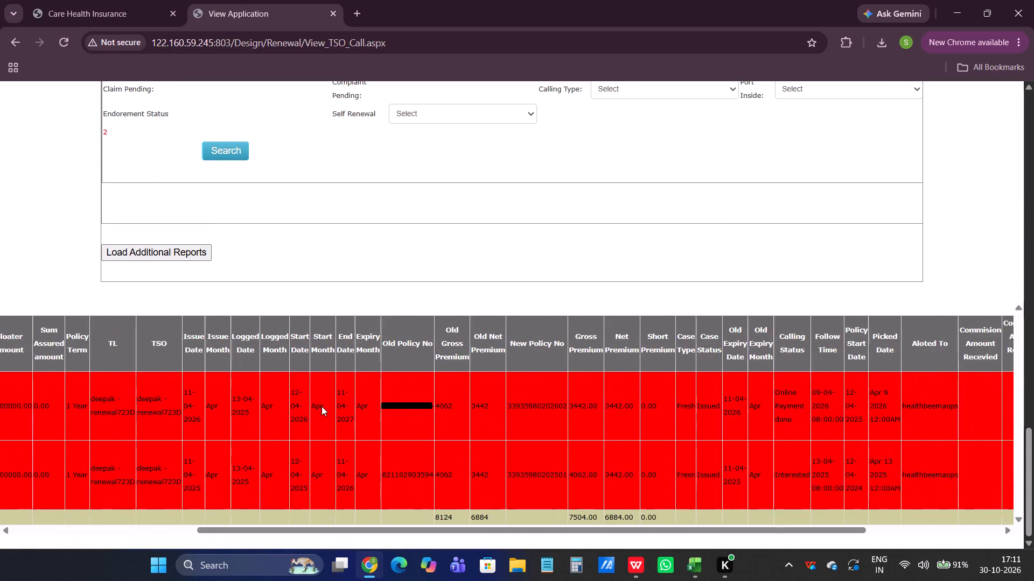
pyautogui.press('Right')
pyautogui.press('Right')
pyautogui.press('Right')
pyautogui.press('Right')
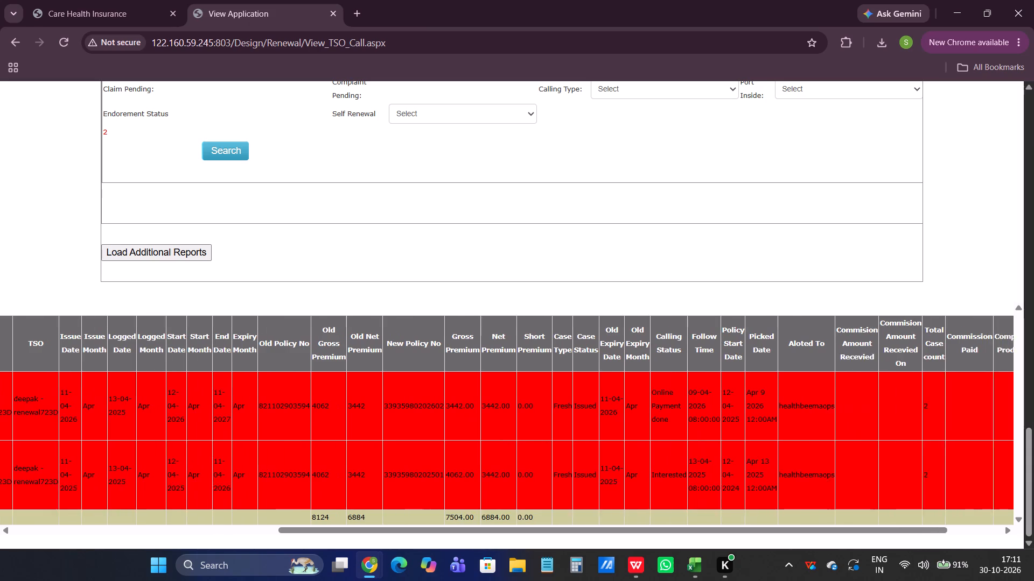
pyautogui.press('Right')
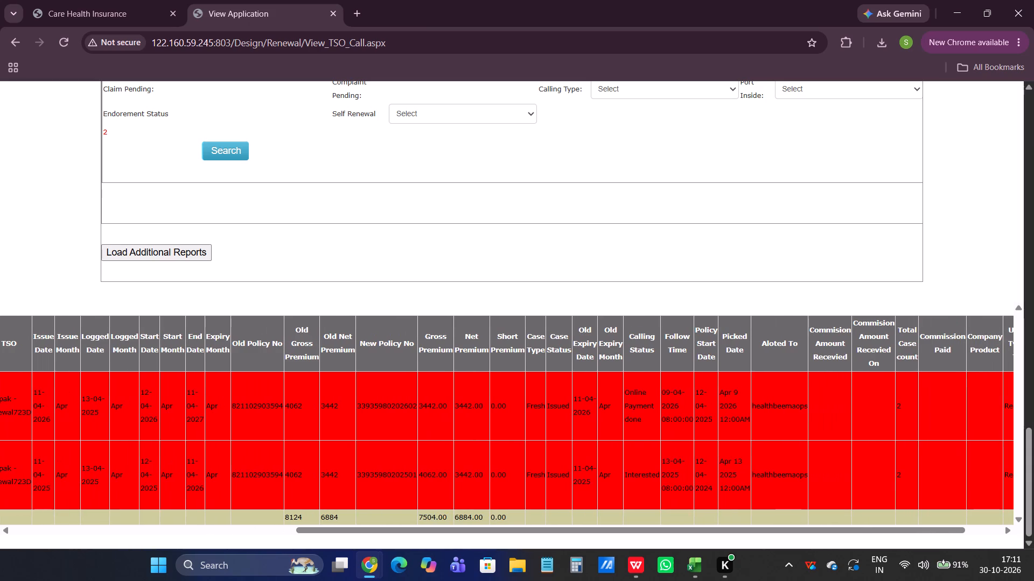
pyautogui.press('Right')
pyautogui.press('Right')
pyautogui.press('Right')
pyautogui.press('Right')
pyautogui.press('Right')
pyautogui.press('Right')
pyautogui.press('Right')
pyautogui.press('Right')
pyautogui.press('Right')
pyautogui.press('Right')
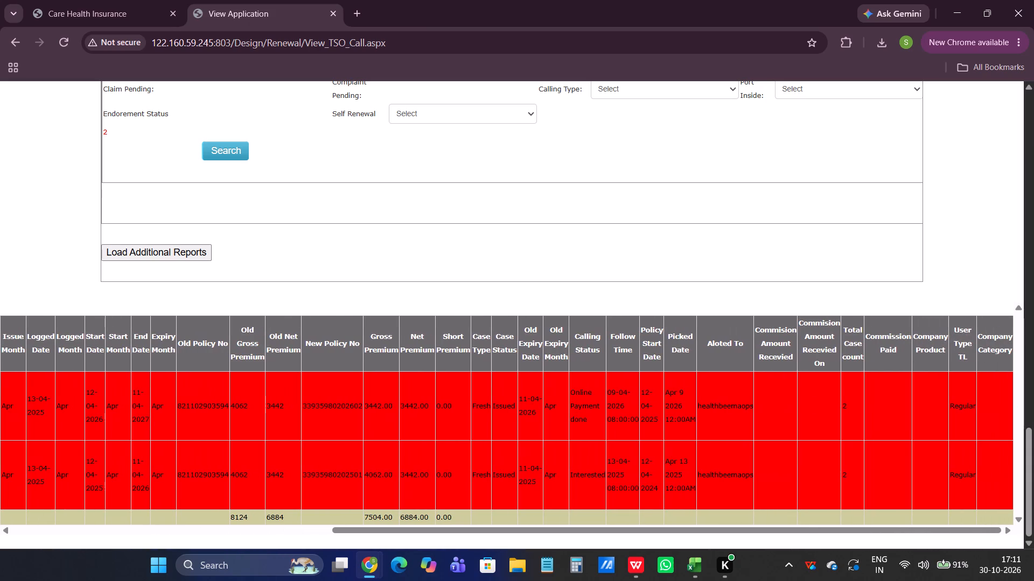
pyautogui.press('Left')
pyautogui.press('Left')
pyautogui.press('Left')
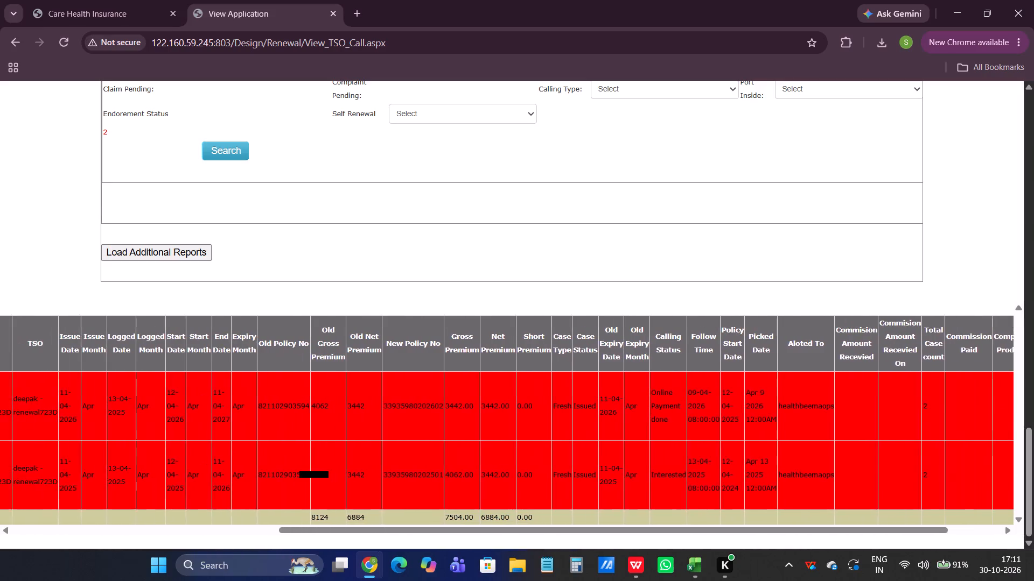
pyautogui.press('Left')
pyautogui.press('Left')
pyautogui.press('Left')
pyautogui.press('Left')
pyautogui.press('Left')
pyautogui.press('Left')
pyautogui.press('Left')
pyautogui.press('Left')
pyautogui.press('Left')
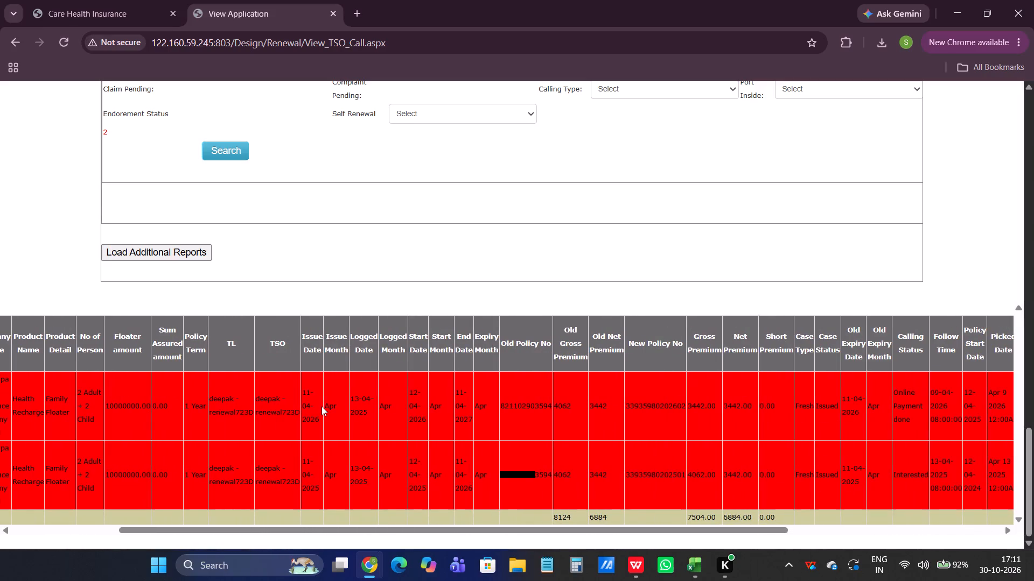
pyautogui.press('Left')
pyautogui.press('Left')
pyautogui.press('Left')
pyautogui.press('Left')
pyautogui.press('Left')
pyautogui.press('Left')
pyautogui.press('Left')
pyautogui.press('Left')
pyautogui.press('Left')
pyautogui.press('Left')
pyautogui.press('Left')
pyautogui.press('Left')
pyautogui.press('Left')
pyautogui.press('Left')
pyautogui.press('Left')
pyautogui.press('Left')
pyautogui.press('Left')
pyautogui.press('Left')
pyautogui.press('Left')
pyautogui.press('Left')
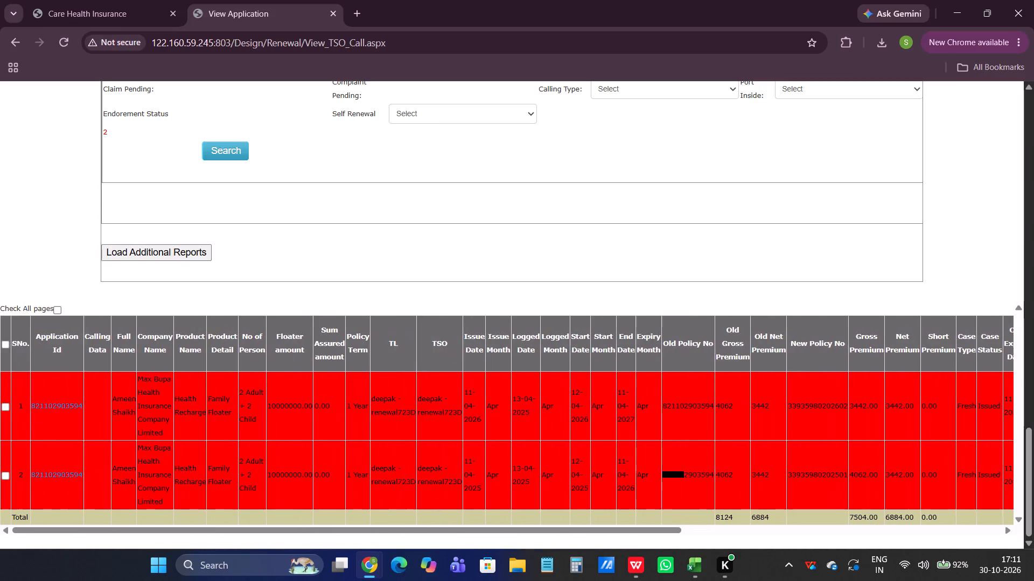
pyautogui.hotkey('alt', 'Tab')
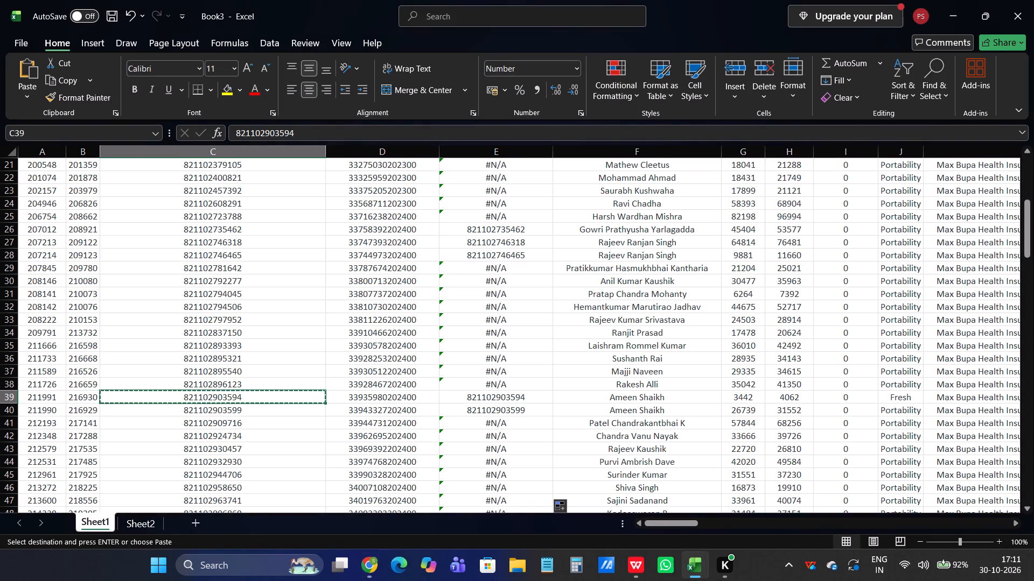
# Examine row 39's premium, product, date, payout and status columns through AJ in Sheet1, and return to its APPID.
pyautogui.press('Right')
pyautogui.press('Right')
pyautogui.press('Right')
pyautogui.press('Right')
pyautogui.press('Right')
pyautogui.press('Right')
pyautogui.press('Right')
pyautogui.press('Right')
pyautogui.press('Right')
pyautogui.press('Right')
pyautogui.press('Right')
pyautogui.press('Right')
pyautogui.press('Right')
pyautogui.press('Right')
pyautogui.press('Right')
pyautogui.press('Right')
pyautogui.press('Right')
pyautogui.press('Right')
pyautogui.press('Right')
pyautogui.press('Right')
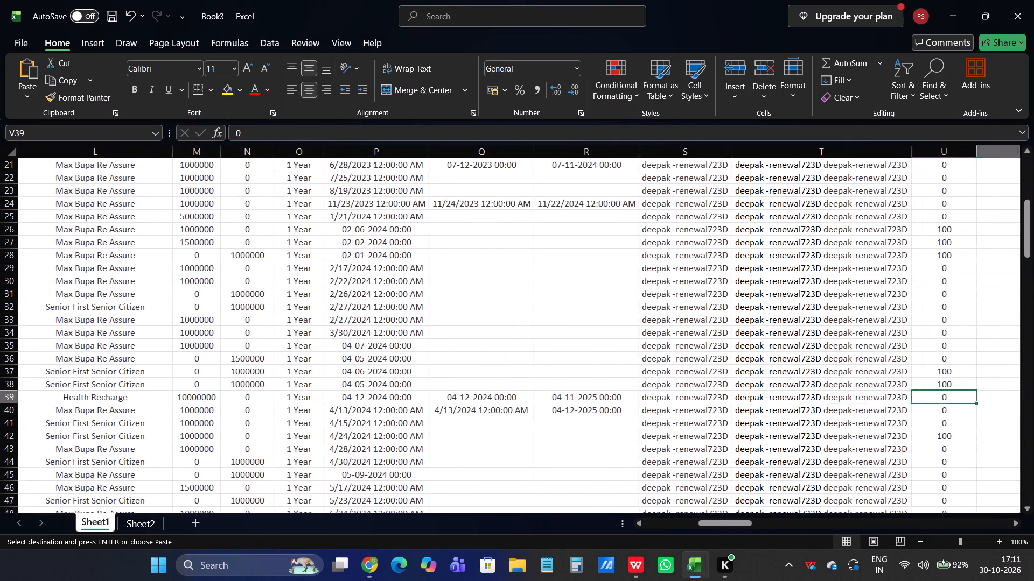
pyautogui.press('Right')
pyautogui.press('Right')
pyautogui.press('Right')
pyautogui.press('Right')
pyautogui.press('Right')
pyautogui.press('Right')
pyautogui.press('Right')
pyautogui.press('Right')
pyautogui.press('Right')
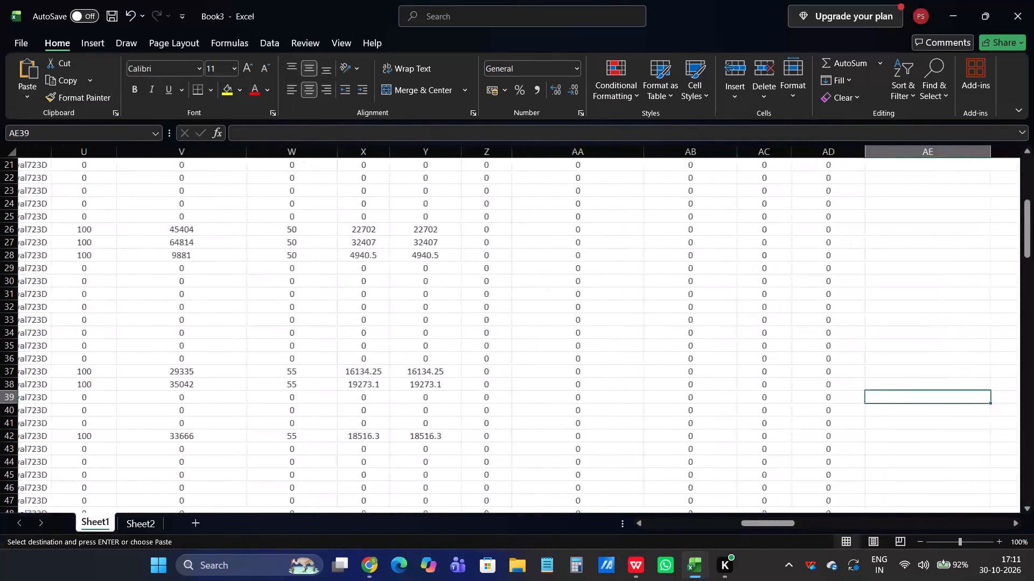
pyautogui.press('Right')
pyautogui.press('Right')
pyautogui.press('Right')
pyautogui.press('Right')
pyautogui.press('Right')
pyautogui.press('Right')
pyautogui.press('Left')
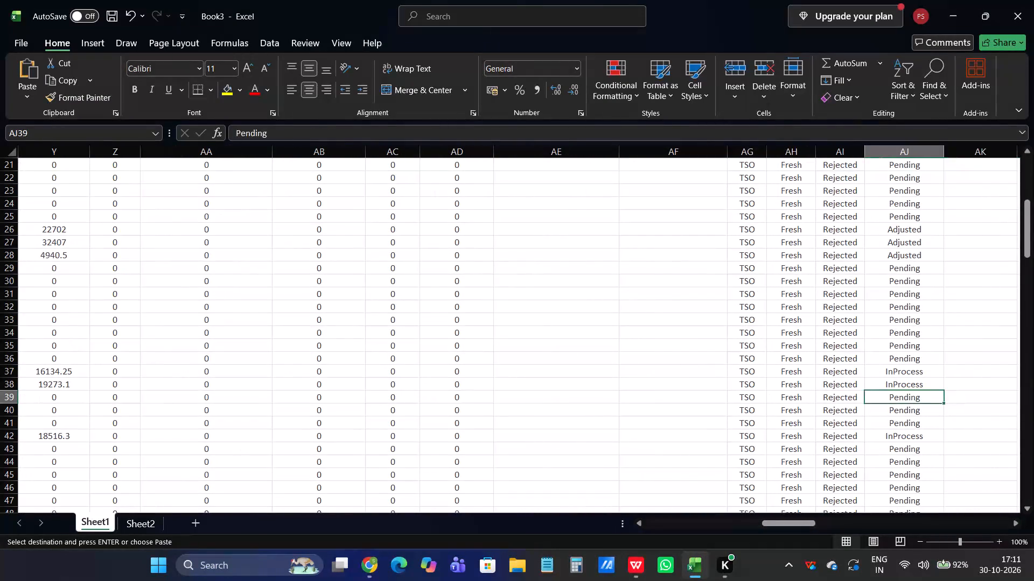
pyautogui.press('Left')
pyautogui.press('Left')
pyautogui.press('Left')
pyautogui.press('Left')
pyautogui.press('Left')
pyautogui.press('Left')
pyautogui.press('Left')
pyautogui.press('Left')
pyautogui.press('Left')
pyautogui.press('Left')
pyautogui.press('Left')
pyautogui.press('Left')
pyautogui.press('Left')
pyautogui.press('Left')
pyautogui.press('Left')
pyautogui.press('Left')
pyautogui.press('Left')
pyautogui.press('Left')
pyautogui.press('Left')
pyautogui.press('Left')
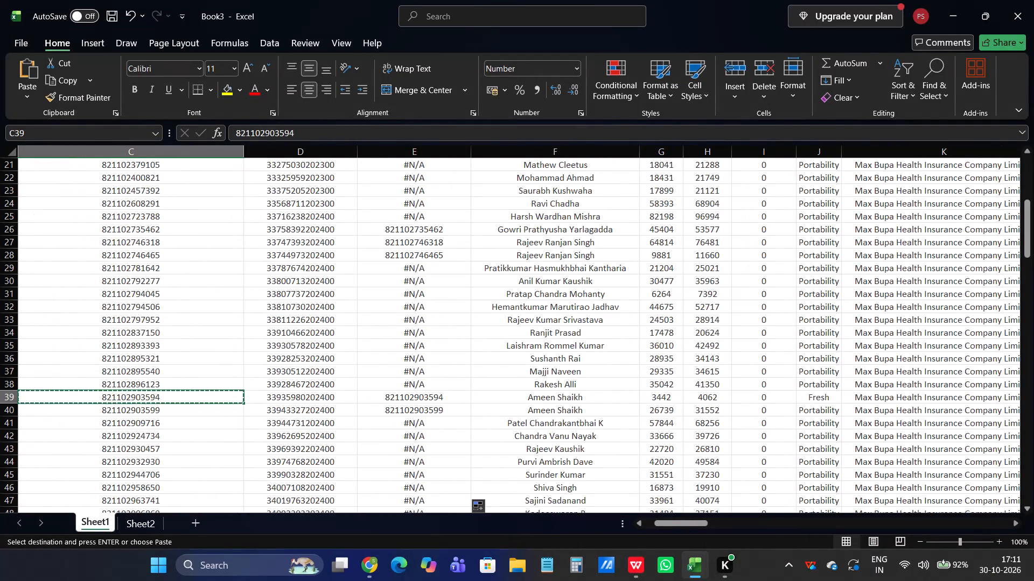
# Copy the APPID from C40 in Book3, replace the Application ID in the browser's renewal search form with it, and run the search.
pyautogui.press('Down')
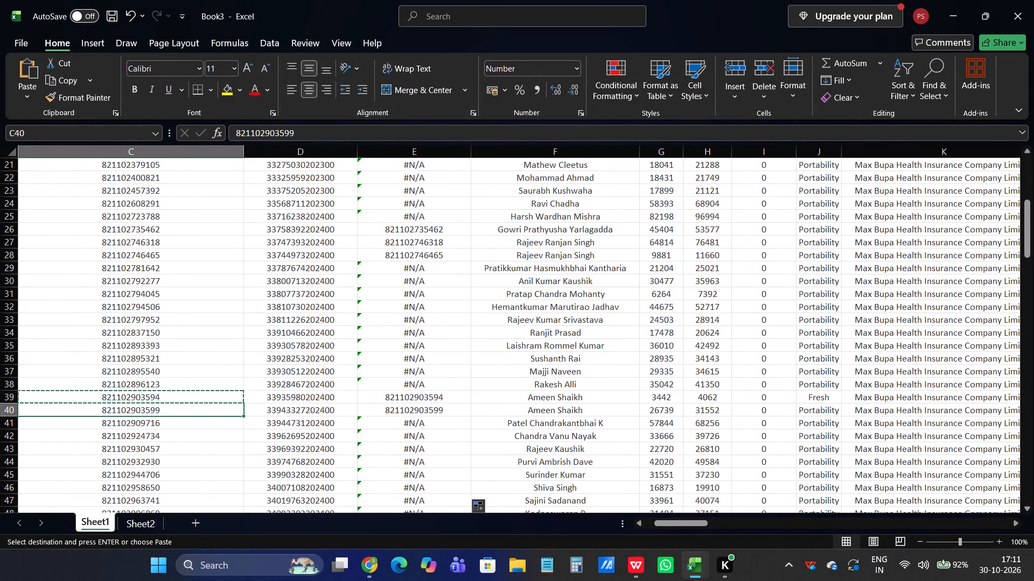
pyautogui.hotkey('ctrl', 'c')
pyautogui.hotkey('alt', 'Tab')
pyautogui.scroll(5, 322, 406)
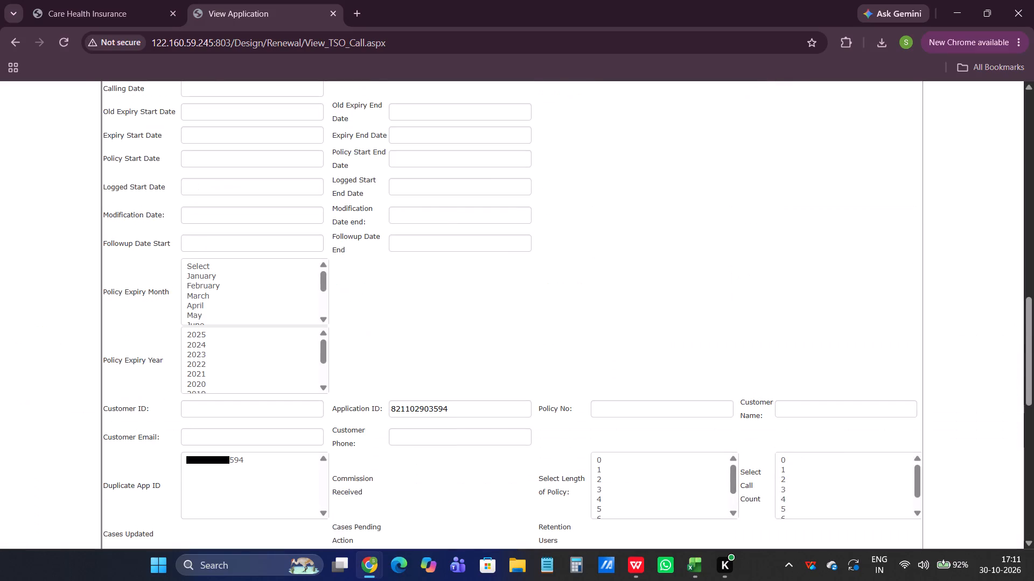
pyautogui.doubleClick(412, 407)
pyautogui.hotkey('ctrl', 'v')
pyautogui.scroll(-3, 371, 424)
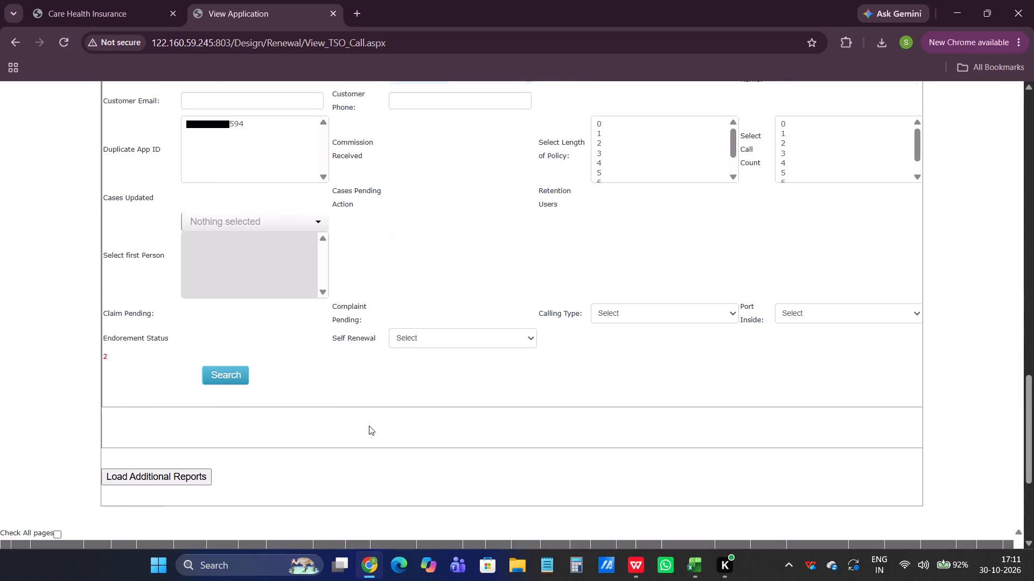
pyautogui.click(227, 370)
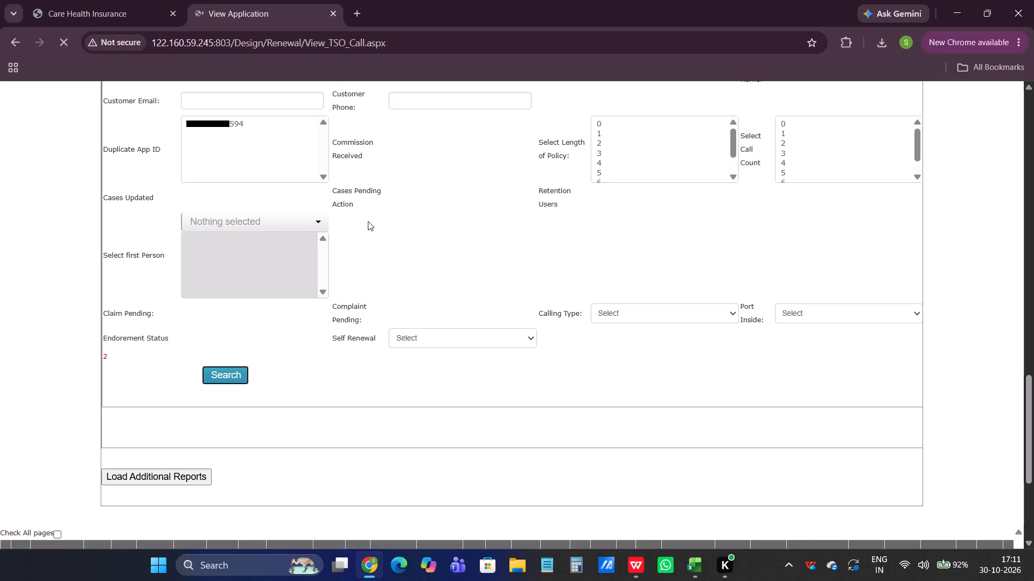
# Examine the search results' policy and premium columns against row 40 of Book3, ending back in the workbook.
pyautogui.scroll(-10, 368, 221)
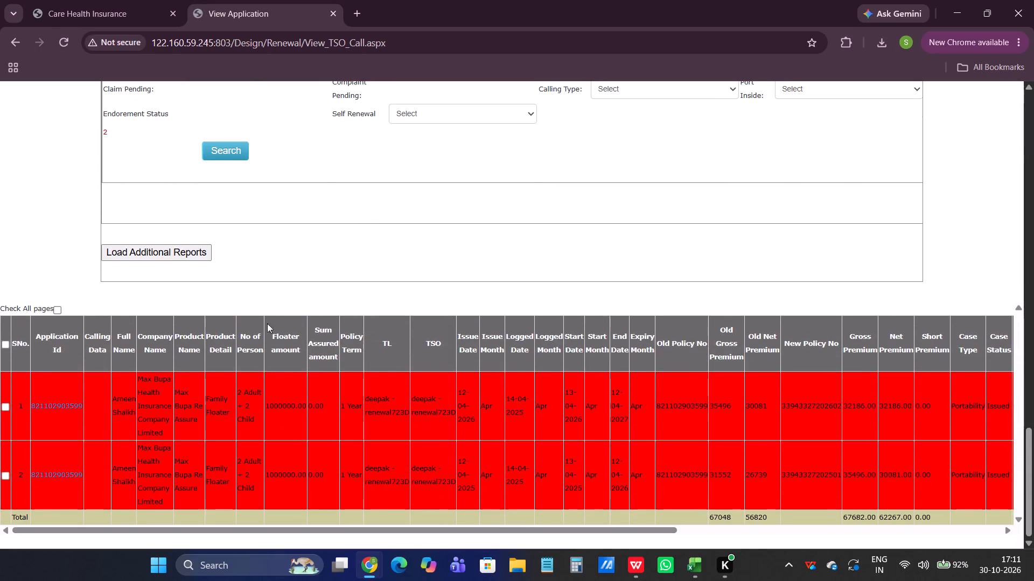
pyautogui.click(380, 421)
pyautogui.hotkey('alt', 'Tab')
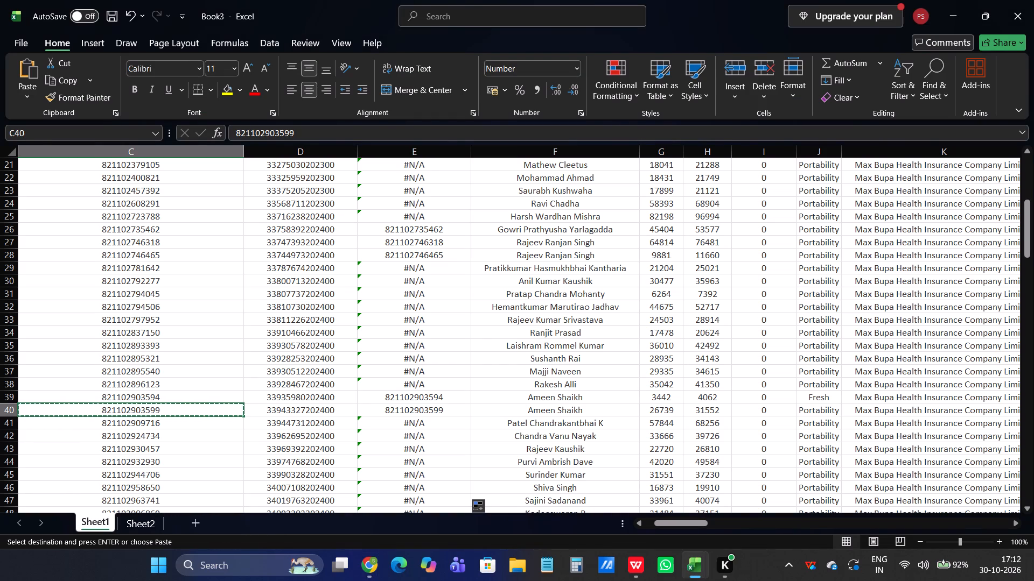
pyautogui.hotkey('alt', 'Tab')
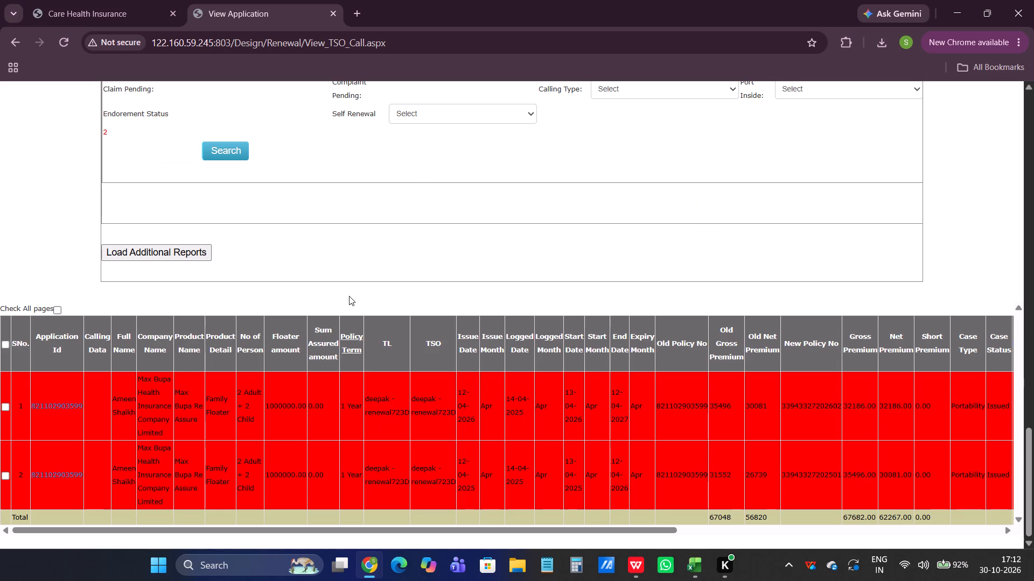
pyautogui.hotkey('alt', 'Tab')
# Copy the matched APPID from C159 in Book3, replace the Application ID in the browser's renewal search form with it, and run the search.
pyautogui.scroll(-2, 349, 296)
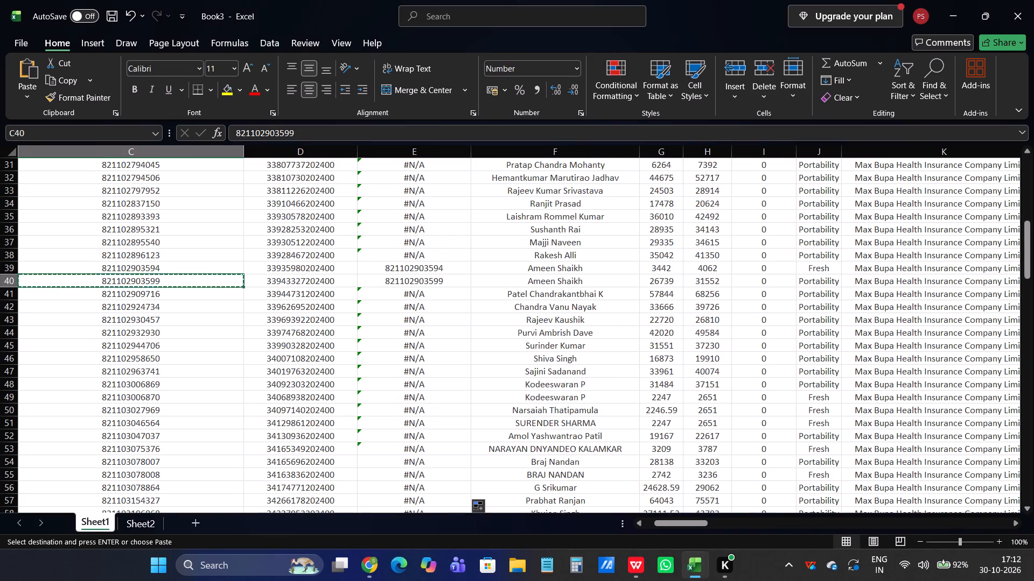
pyautogui.scroll(-20, 349, 296)
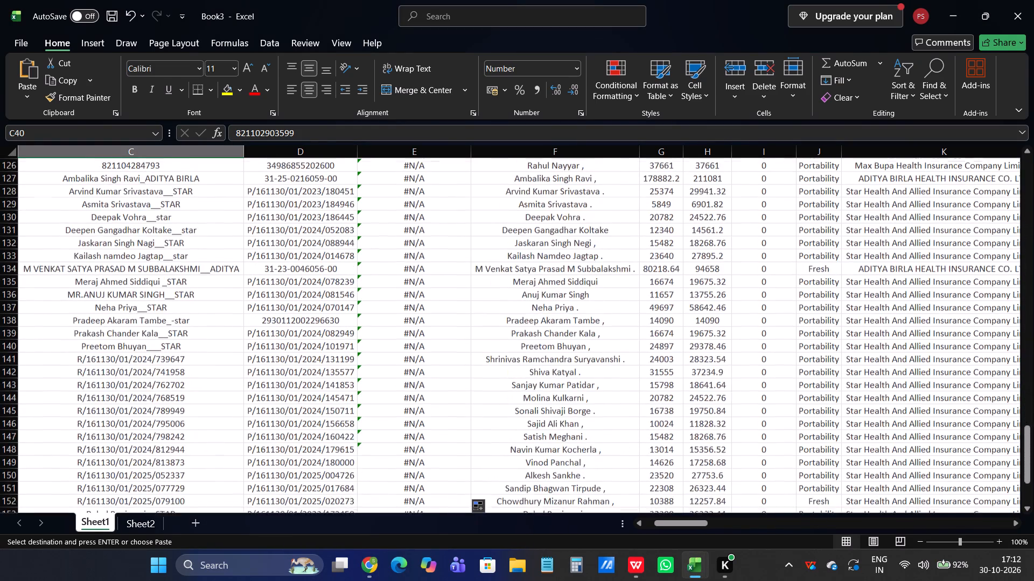
pyautogui.scroll(-6, 349, 296)
pyautogui.scroll(4, 349, 296)
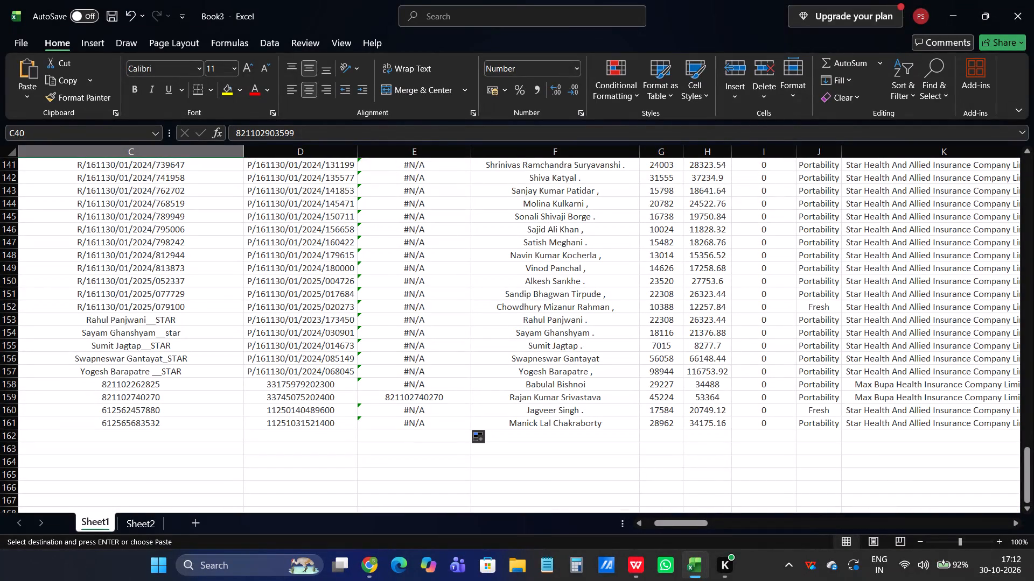
pyautogui.click(295, 400)
pyautogui.click(190, 402)
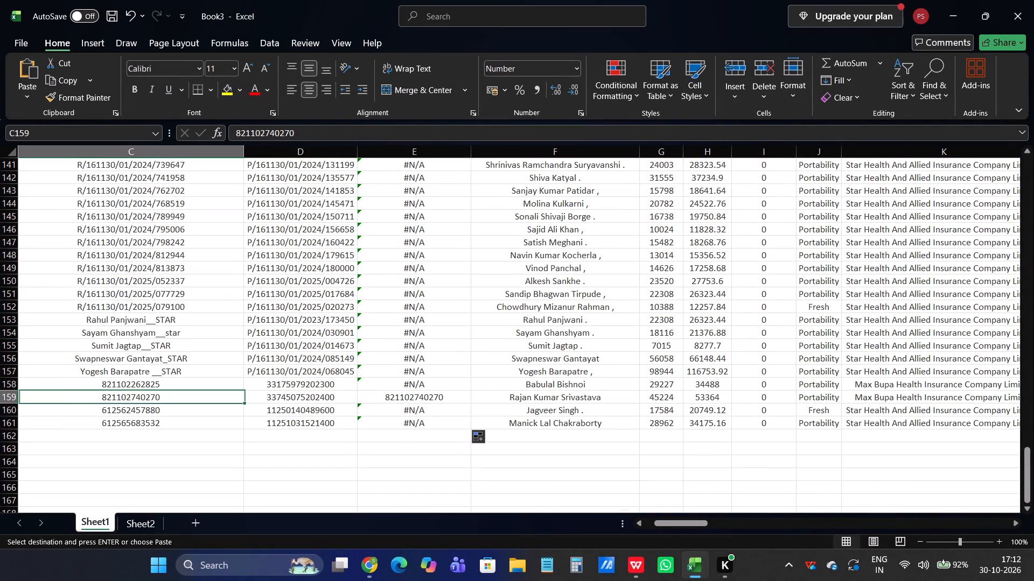
pyautogui.hotkey('ctrl', 'c')
pyautogui.hotkey('alt', 'Tab')
pyautogui.scroll(5, 241, 358)
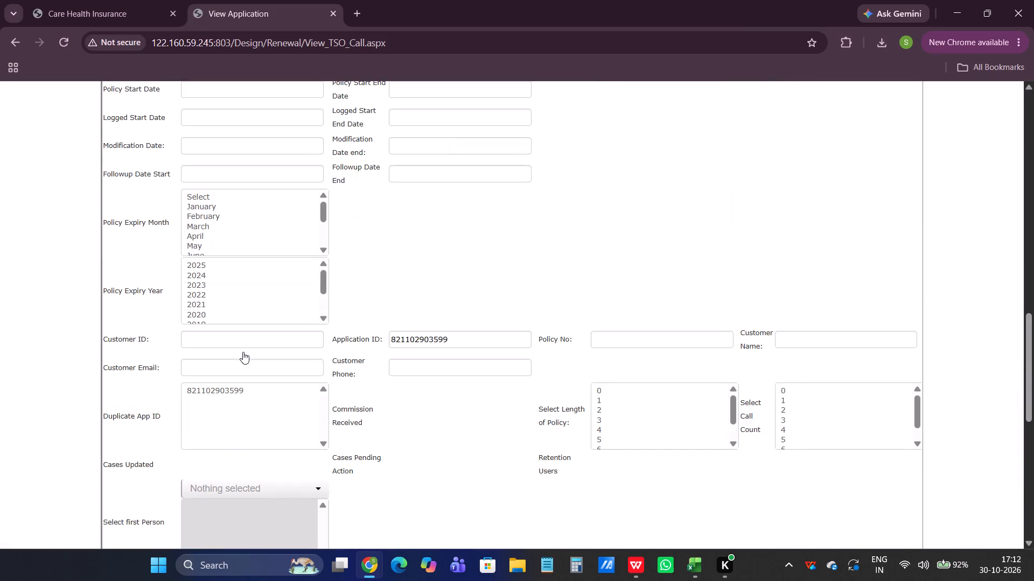
pyautogui.scroll(2, 243, 352)
pyautogui.scroll(1, 269, 313)
pyautogui.scroll(-3, 339, 315)
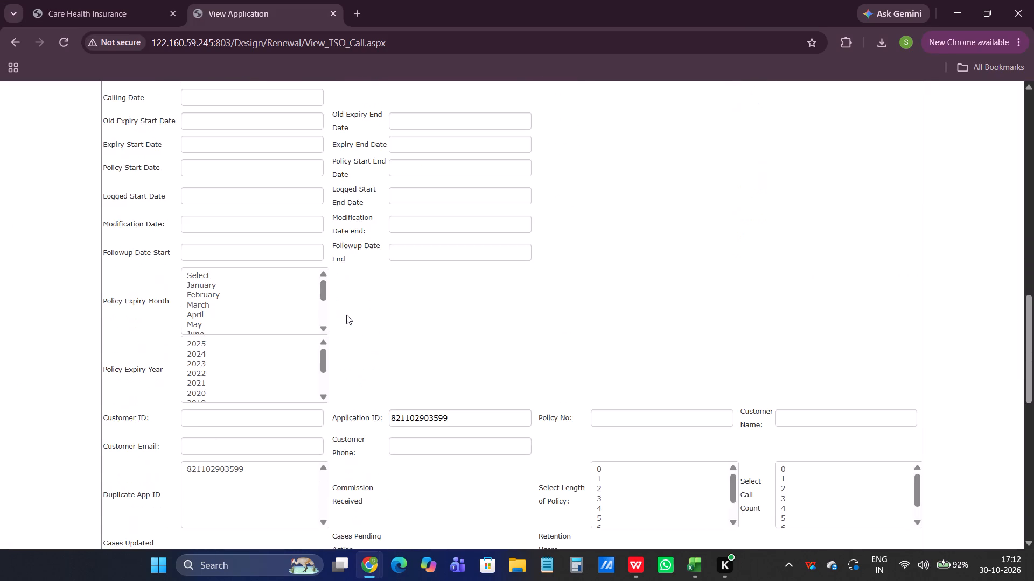
pyautogui.scroll(-2, 347, 315)
pyautogui.doubleClick(411, 186)
pyautogui.hotkey('ctrl', 'v')
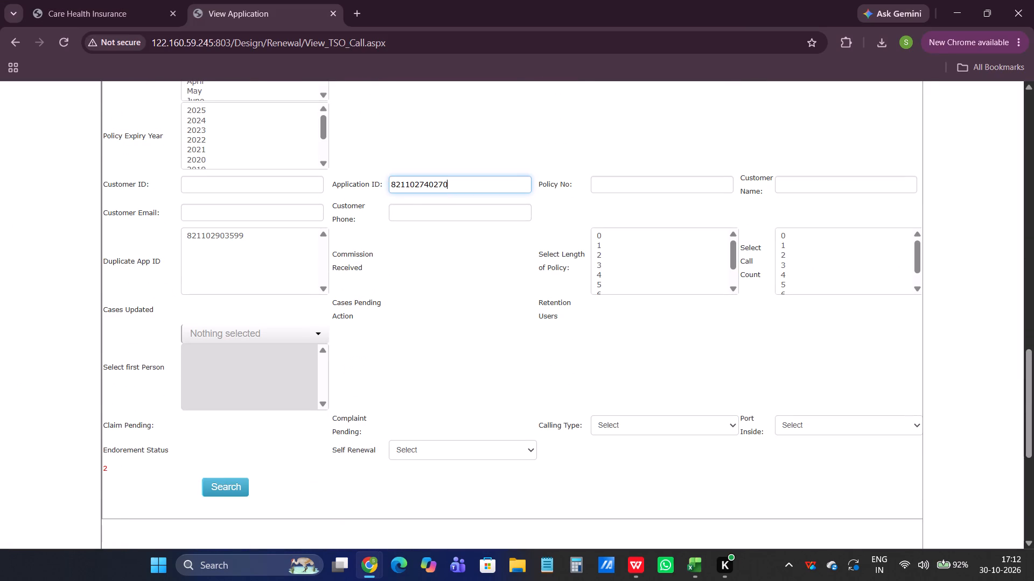
pyautogui.scroll(-4, 366, 263)
pyautogui.click(234, 168)
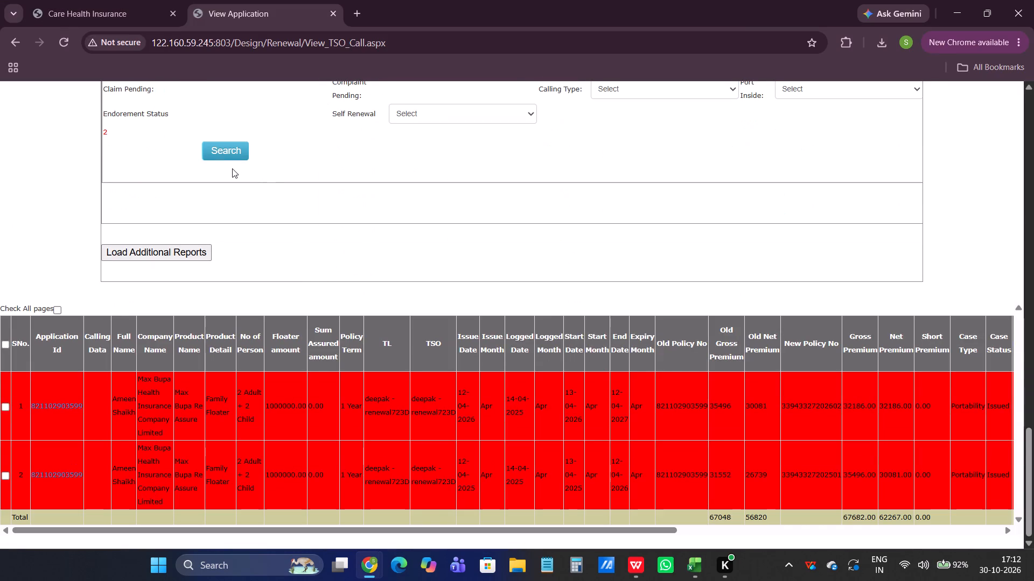
pyautogui.click(230, 153)
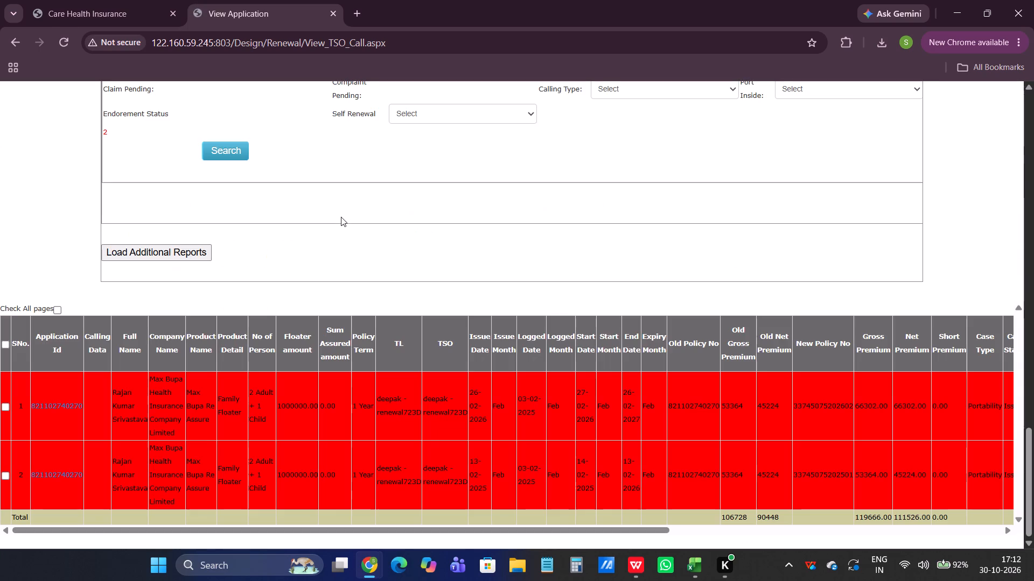
# Examine the search results' premium, policy number, case status, calling status and date columns, and switch back to Book3.
pyautogui.scroll(-6, 341, 217)
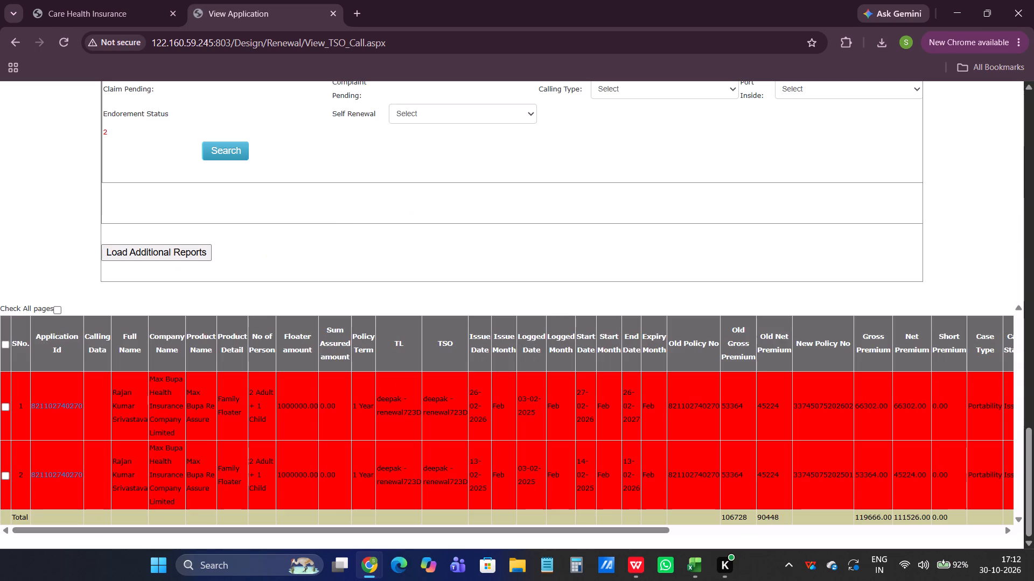
pyautogui.click(389, 399)
pyautogui.press('Right')
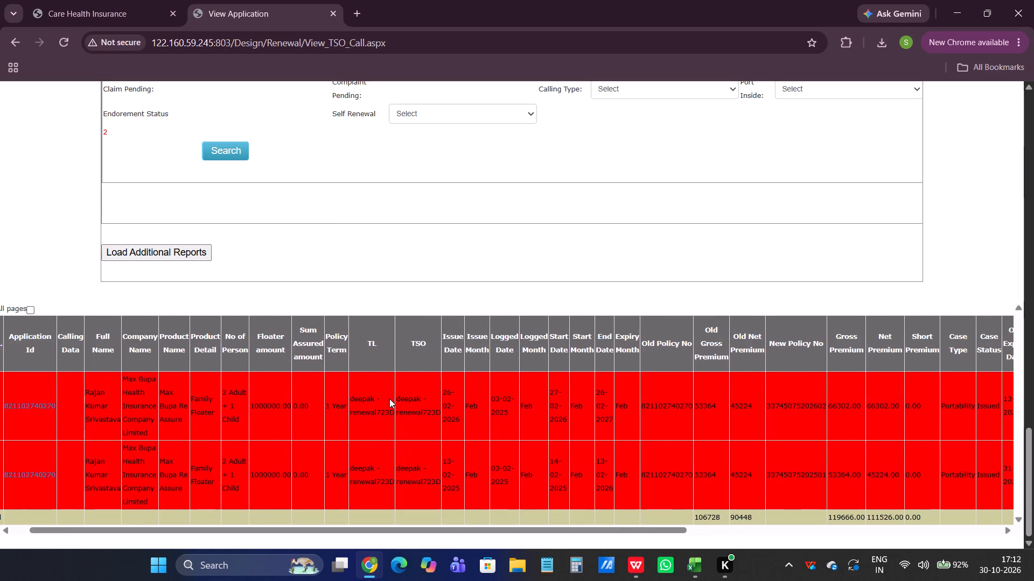
pyautogui.press('Right')
pyautogui.press('Right')
pyautogui.press('Right')
pyautogui.press('Right')
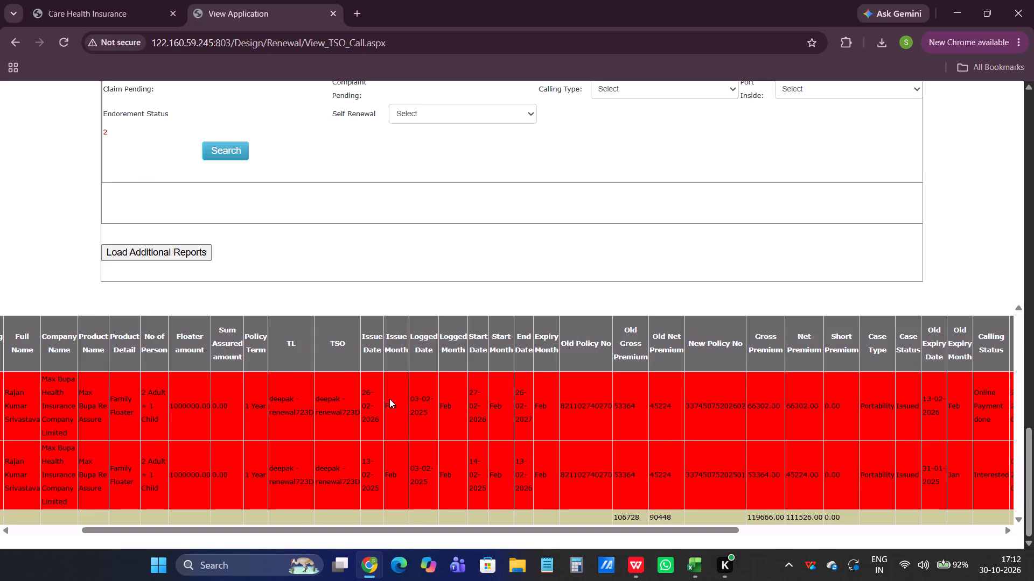
pyautogui.press('Right')
pyautogui.press('Right')
pyautogui.press('Right')
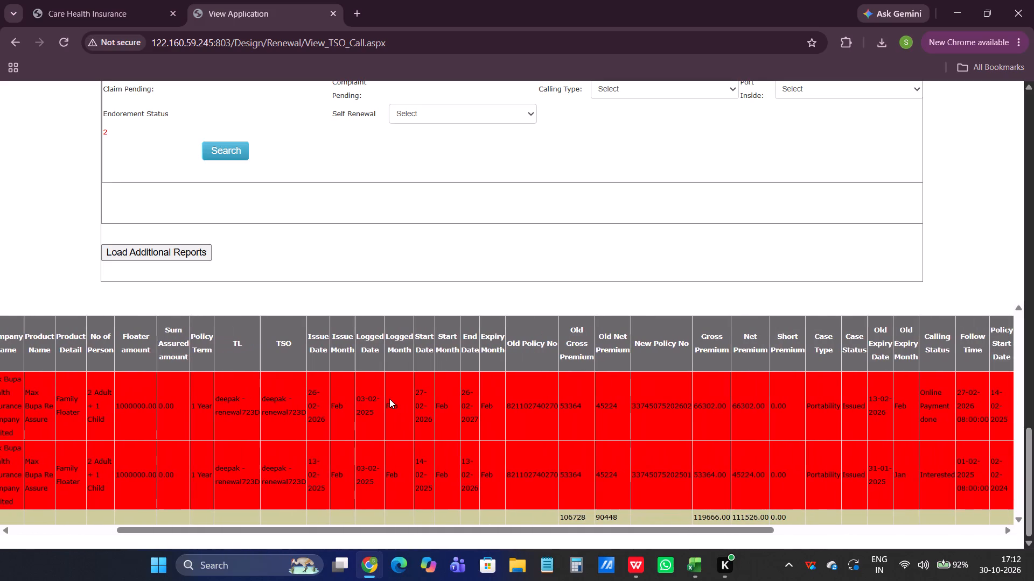
pyautogui.press('Right')
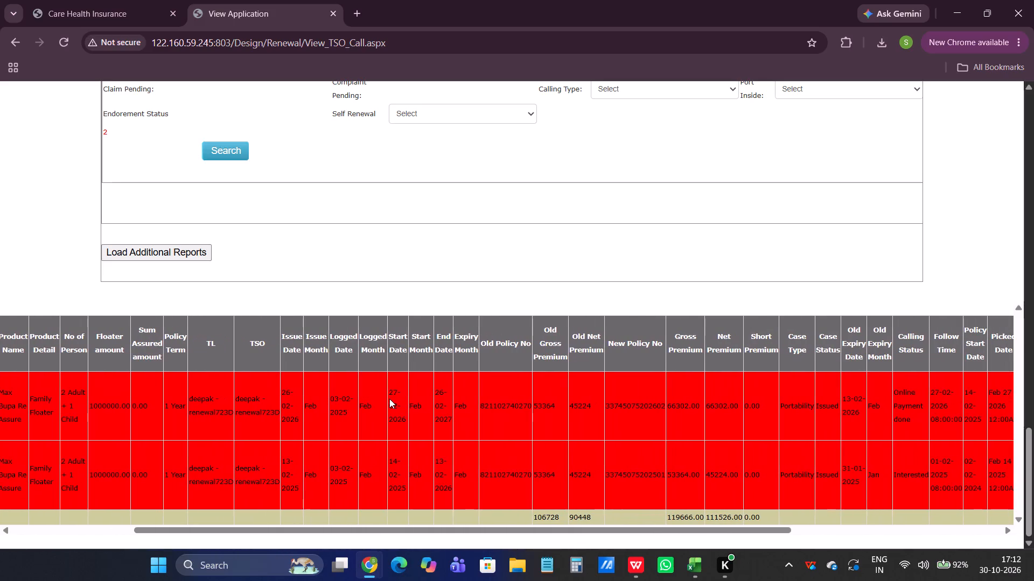
pyautogui.press('Left')
pyautogui.press('Left')
pyautogui.press('Left')
pyautogui.press('Left')
pyautogui.press('Left')
pyautogui.press('Left')
pyautogui.press('Left')
pyautogui.press('Left')
pyautogui.press('Left')
pyautogui.press('Left')
pyautogui.press('Left')
pyautogui.press('Left')
pyautogui.press('Left')
pyautogui.press('Left')
pyautogui.press('Left')
pyautogui.press('Left')
pyautogui.press('Left')
pyautogui.press('Left')
pyautogui.press('Left')
pyautogui.press('Left')
pyautogui.press('Left')
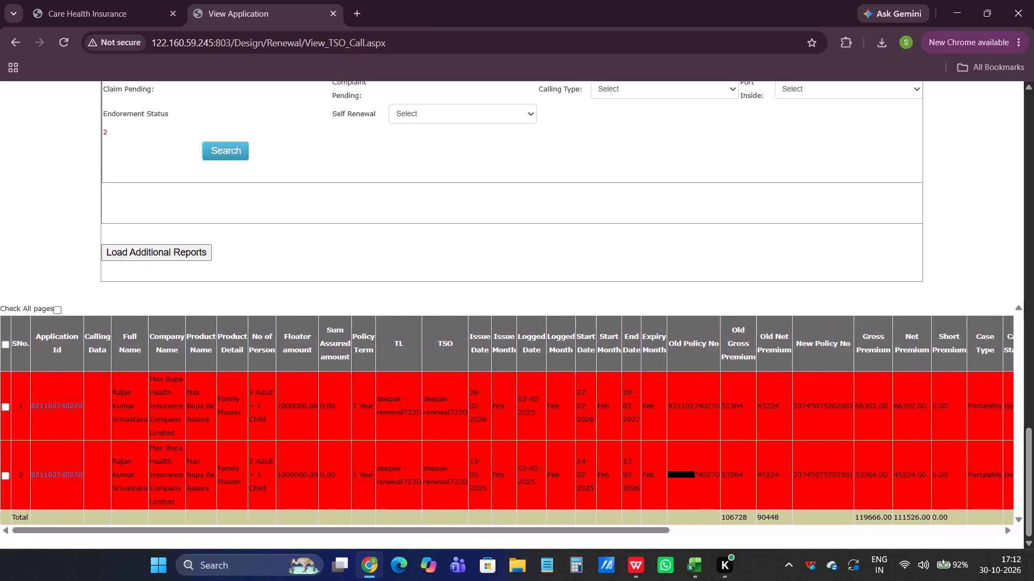
pyautogui.hotkey('alt', 'Tab')
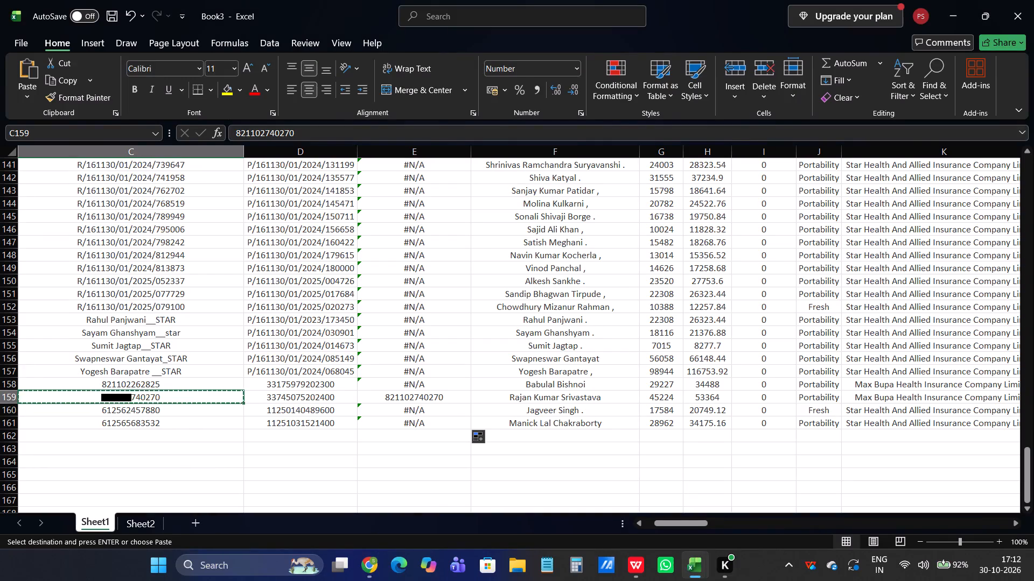
# Examine the leading ID, APPID and policy number columns on Sheet1 across rows 153 to 159.
pyautogui.click(329, 316)
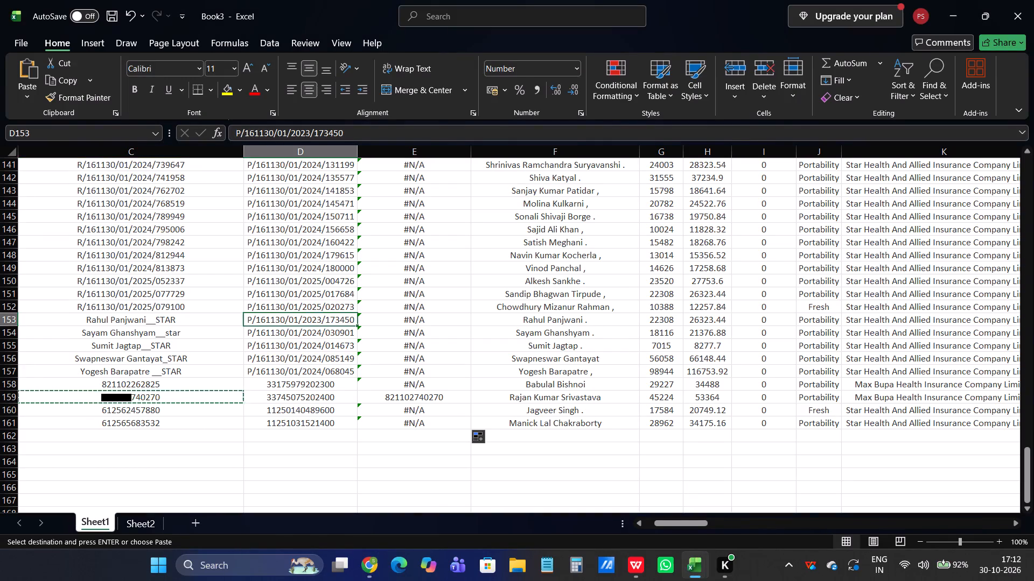
pyautogui.press('Left')
pyautogui.press('Left')
pyautogui.press('Left')
pyautogui.press('Left')
pyautogui.press('Left')
pyautogui.press('Left')
pyautogui.press('Left')
pyautogui.press('Left')
pyautogui.press('Left')
pyautogui.press('Left')
pyautogui.press('Left')
pyautogui.press('Left')
pyautogui.press('Left')
pyautogui.press('Left')
pyautogui.press('Left')
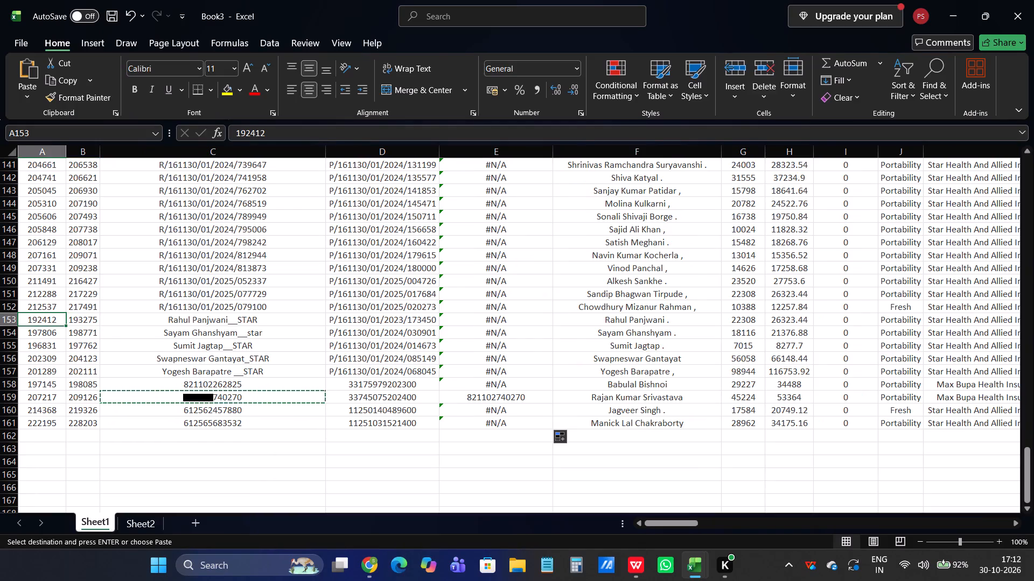
pyautogui.press('Down')
pyautogui.press('Down')
pyautogui.press('Down')
pyautogui.press('Down')
pyautogui.press('Down')
pyautogui.press('Down')
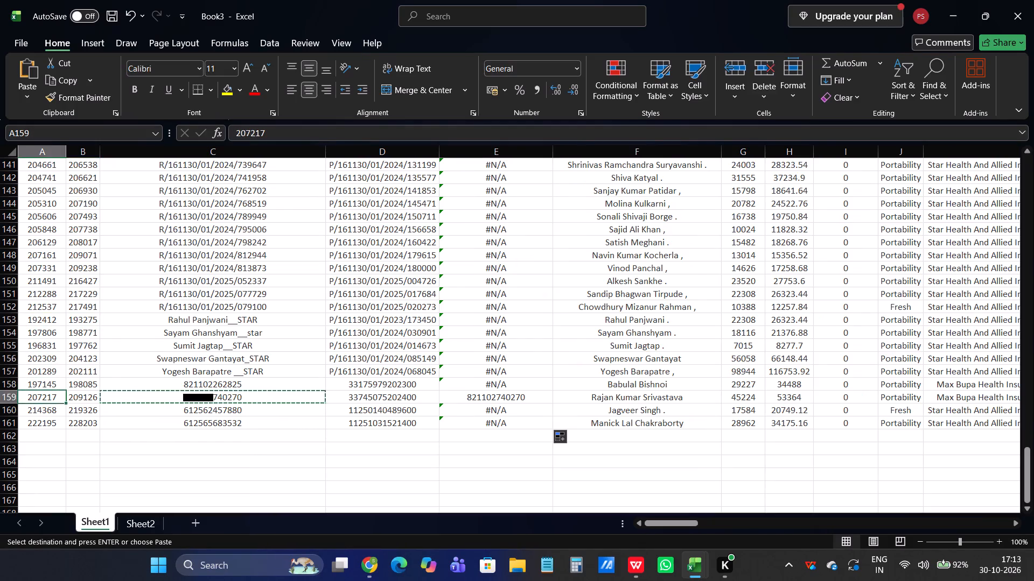
pyautogui.press('Right')
pyautogui.press('Right')
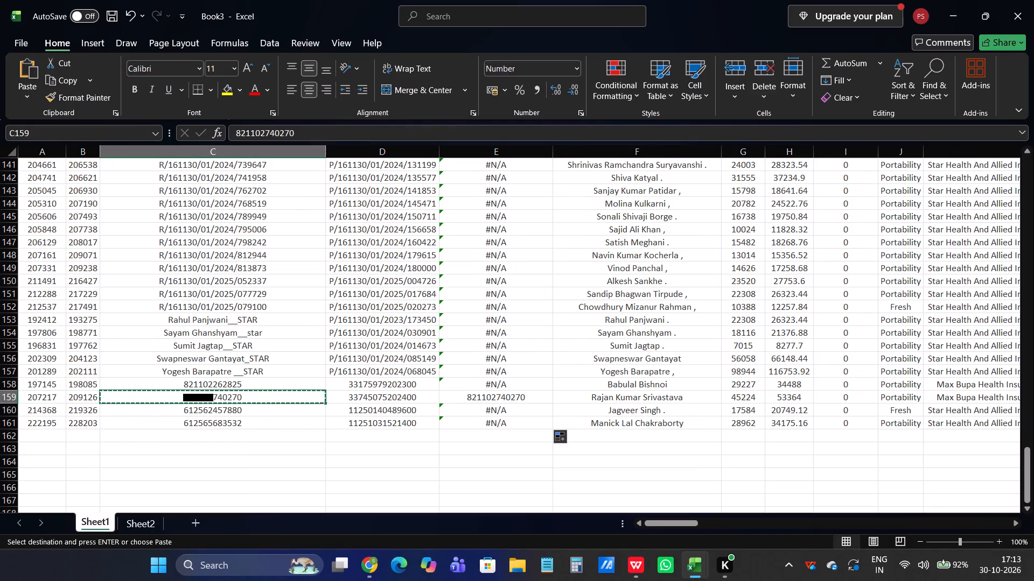
pyautogui.click(313, 315)
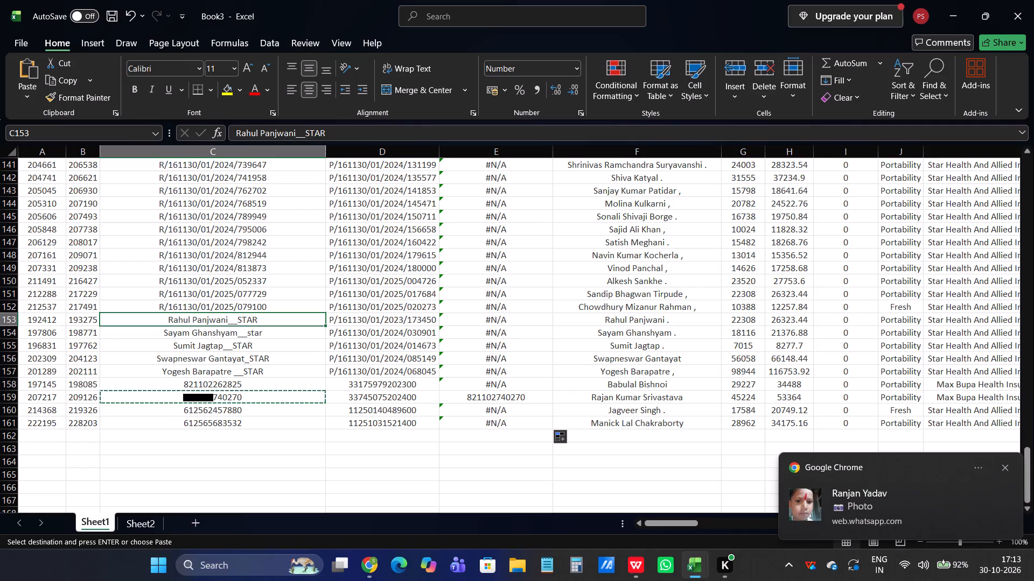
# Examine row 3 of Sheet2 across its columns out to column AE and back to column A.
pyautogui.click(128, 526)
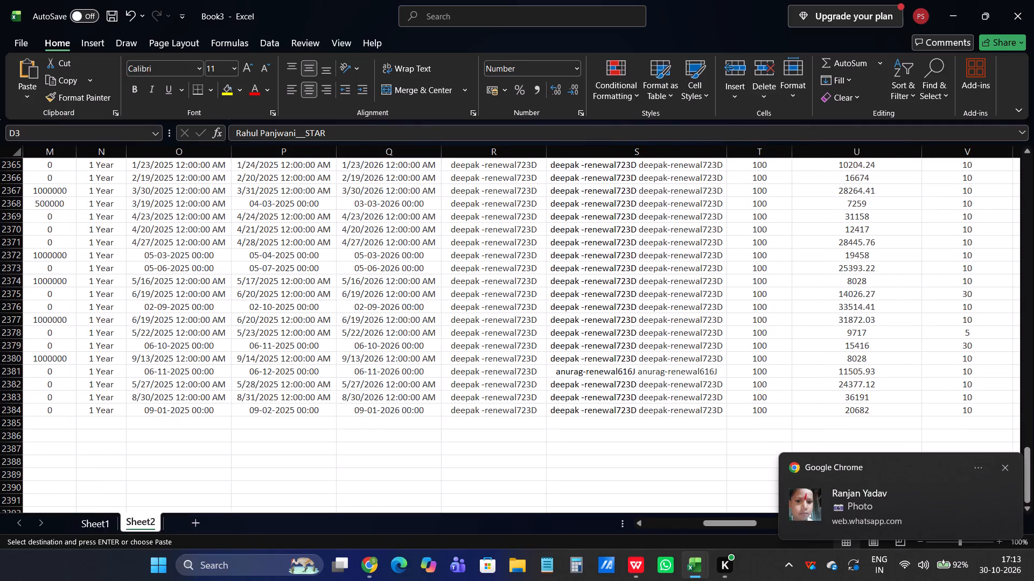
pyautogui.press('Right')
pyautogui.press('Right')
pyautogui.press('Right')
pyautogui.press('Right')
pyautogui.press('Right')
pyautogui.press('Right')
pyautogui.press('Right')
pyautogui.press('Right')
pyautogui.press('Right')
pyautogui.press('Right')
pyautogui.press('Right')
pyautogui.press('Right')
pyautogui.press('Right')
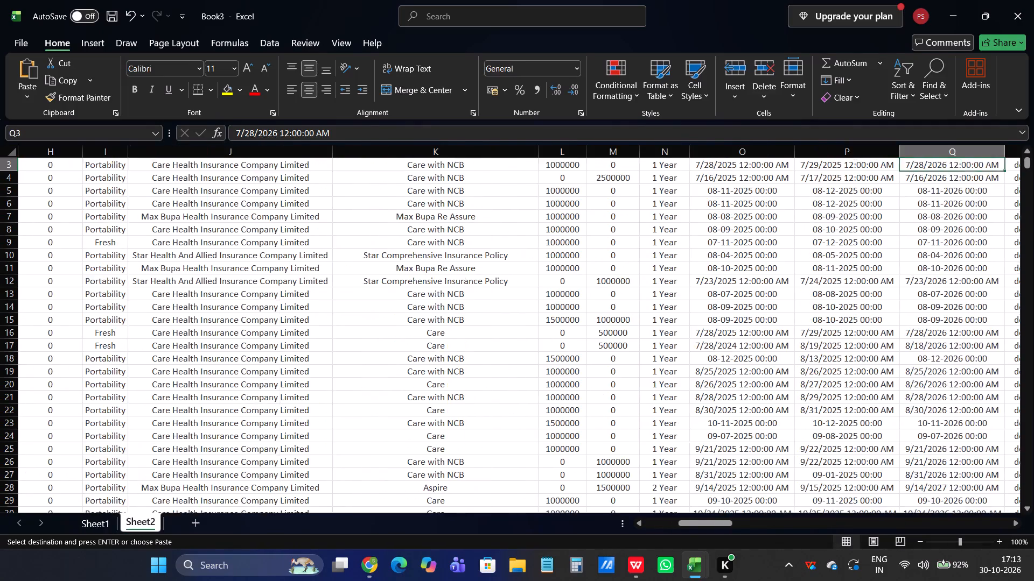
pyautogui.press('Right')
pyautogui.press('Right')
pyautogui.press('Right')
pyautogui.press('Right')
pyautogui.press('Right')
pyautogui.press('Right')
pyautogui.press('Right')
pyautogui.press('Right')
pyautogui.press('Right')
pyautogui.press('Right')
pyautogui.press('Right')
pyautogui.press('Right')
pyautogui.press('Right')
pyautogui.press('Right')
pyautogui.press('Right')
pyautogui.press('Right')
pyautogui.press('Right')
pyautogui.press('Right')
pyautogui.press('Right')
pyautogui.press('Right')
pyautogui.press('Right')
pyautogui.press('Right')
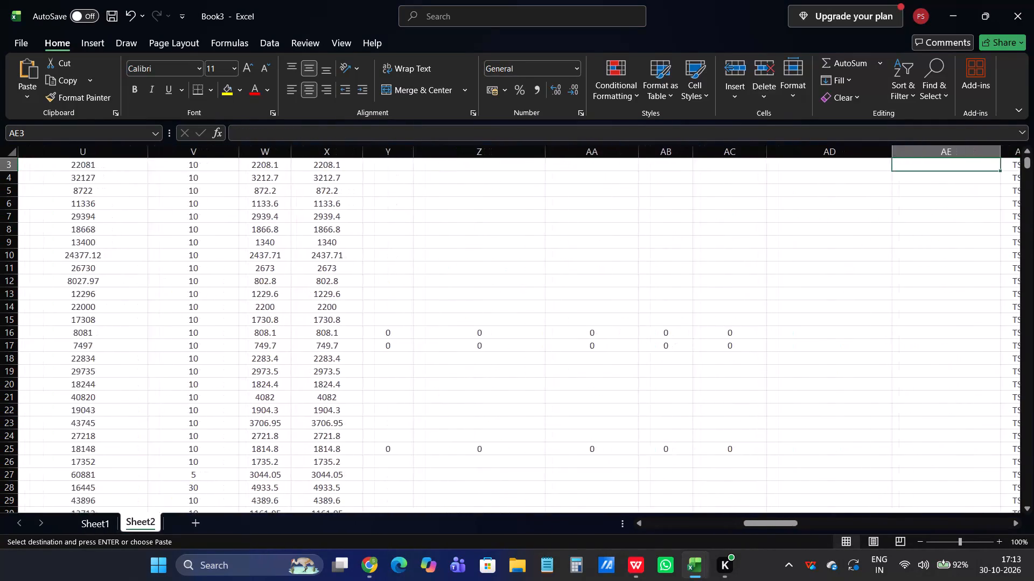
pyautogui.press('Left')
pyautogui.press('Left')
pyautogui.press('Left')
pyautogui.press('Left')
pyautogui.press('Left')
pyautogui.press('Left')
pyautogui.press('Left')
pyautogui.press('Left')
pyautogui.press('Left')
pyautogui.press('Left')
pyautogui.press('Left')
pyautogui.press('Left')
pyautogui.press('Left')
pyautogui.press('Left')
pyautogui.press('Left')
pyautogui.press('Left')
pyautogui.press('Left')
pyautogui.press('Left')
pyautogui.press('Left')
pyautogui.press('Left')
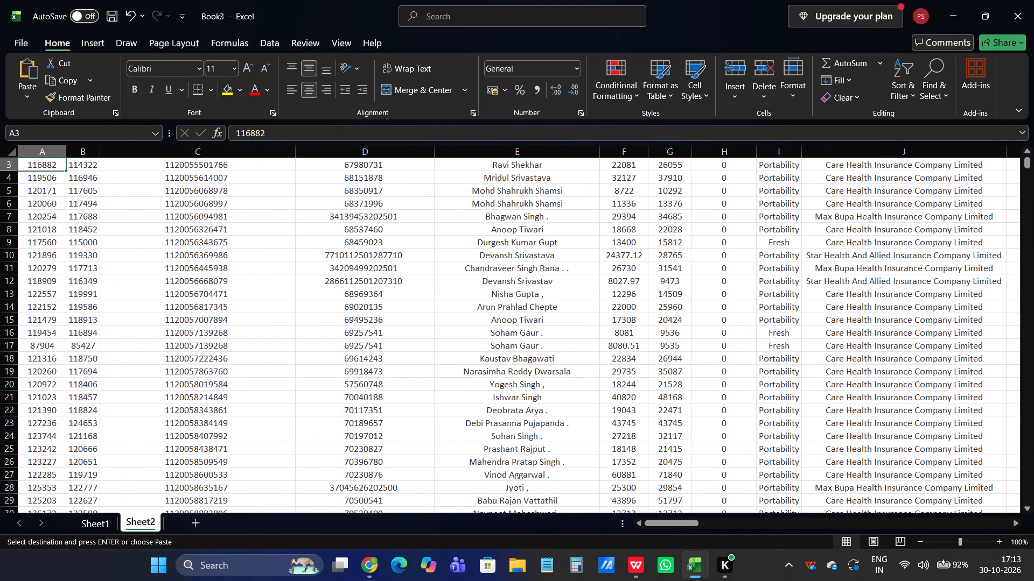
# Examine row 147 of Sheet1 across its payout and status columns, back to column A, and reselect the APPID in C159.
pyautogui.click(108, 516)
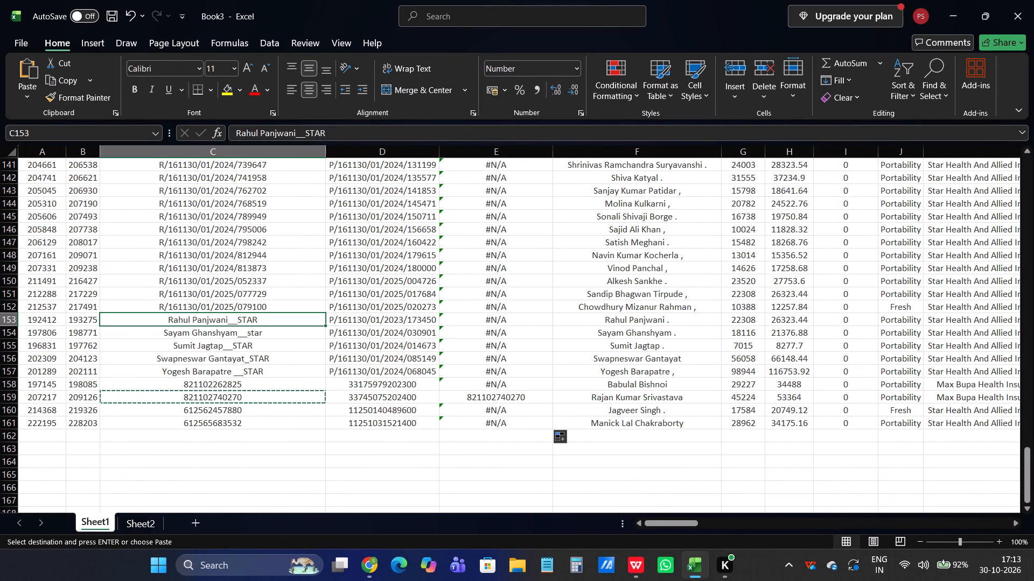
pyautogui.click(234, 245)
pyautogui.press('Right')
pyautogui.press('Right')
pyautogui.press('Right')
pyautogui.press('Right')
pyautogui.press('Right')
pyautogui.press('Right')
pyautogui.press('Right')
pyautogui.press('Right')
pyautogui.press('Right')
pyautogui.press('Right')
pyautogui.press('Right')
pyautogui.press('Right')
pyautogui.press('Right')
pyautogui.press('Right')
pyautogui.press('Right')
pyautogui.press('Right')
pyautogui.press('Right')
pyautogui.press('Right')
pyautogui.press('Right')
pyautogui.press('Right')
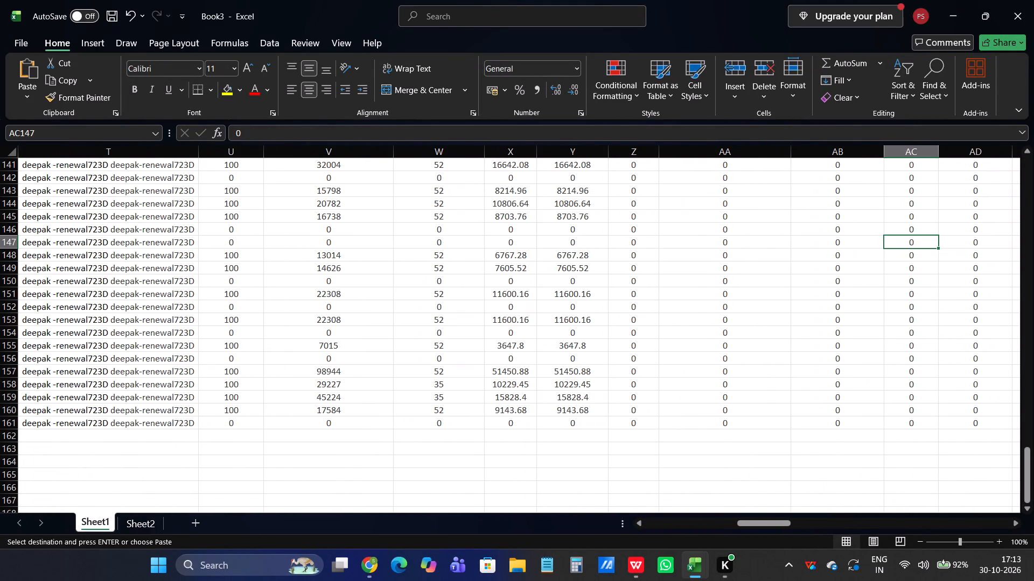
pyautogui.press('Right')
pyautogui.press('Right')
pyautogui.press('Right')
pyautogui.press('Right')
pyautogui.press('Right')
pyautogui.press('Right')
pyautogui.press('Right')
pyautogui.press('Right')
pyautogui.press('Right')
pyautogui.press('Right')
pyautogui.press('Right')
pyautogui.press('Right')
pyautogui.press('Right')
pyautogui.press('Right')
pyautogui.press('Left')
pyautogui.press('Left')
pyautogui.press('Left')
pyautogui.press('Left')
pyautogui.press('Left')
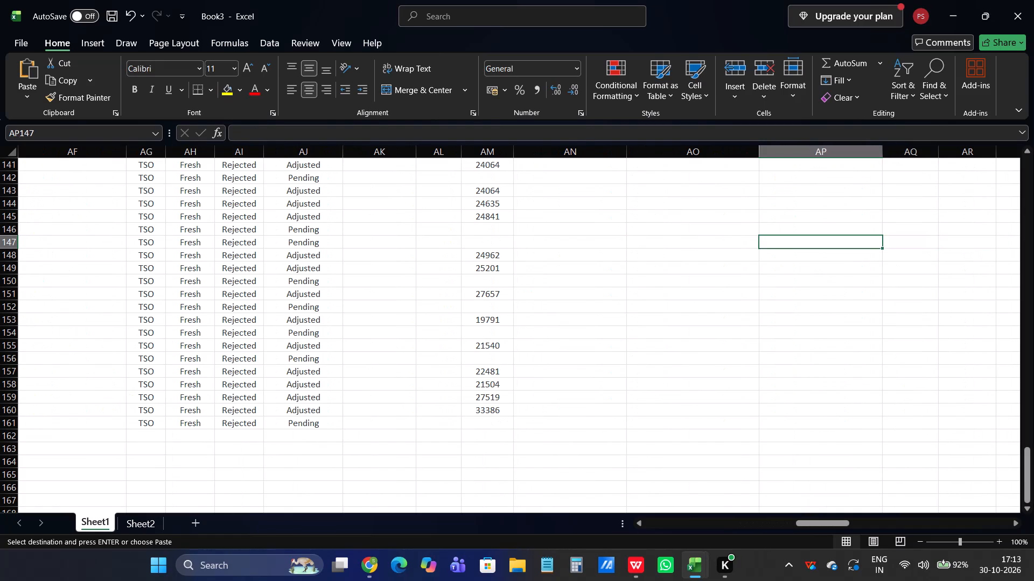
pyautogui.press('Left')
pyautogui.press('Left')
pyautogui.press('Left')
pyautogui.press('Left')
pyautogui.press('Left')
pyautogui.press('Left')
pyautogui.press('Left')
pyautogui.press('Left')
pyautogui.press('Left')
pyautogui.press('Left')
pyautogui.press('Left')
pyautogui.press('Left')
pyautogui.press('Left')
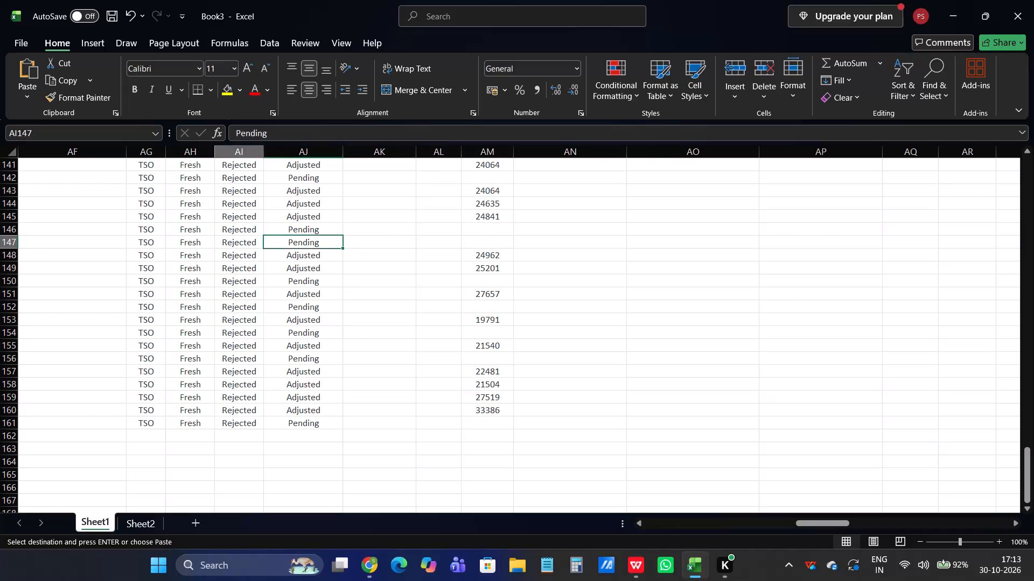
pyautogui.press('Left')
pyautogui.press('Left')
pyautogui.press('Left')
pyautogui.press('Left')
pyautogui.press('Left')
pyautogui.press('Left')
pyautogui.press('Left')
pyautogui.press('Left')
pyautogui.press('Left')
pyautogui.press('Left')
pyautogui.press('Left')
pyautogui.press('Left')
pyautogui.press('Left')
pyautogui.press('Left')
pyautogui.press('Left')
pyautogui.press('Left')
pyautogui.press('Left')
pyautogui.press('Left')
pyautogui.press('Left')
pyautogui.press('Left')
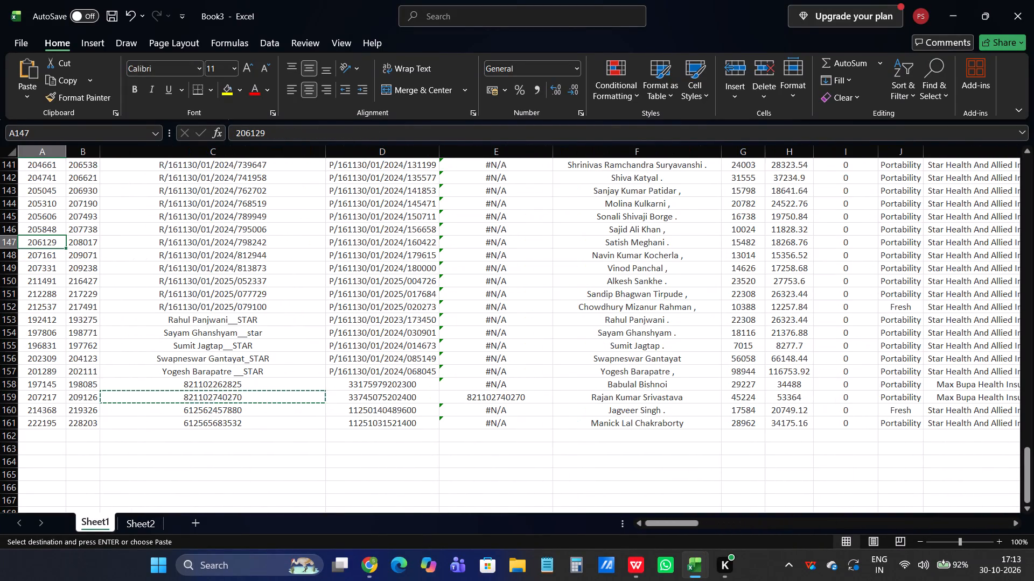
pyautogui.click(202, 244)
pyautogui.click(204, 228)
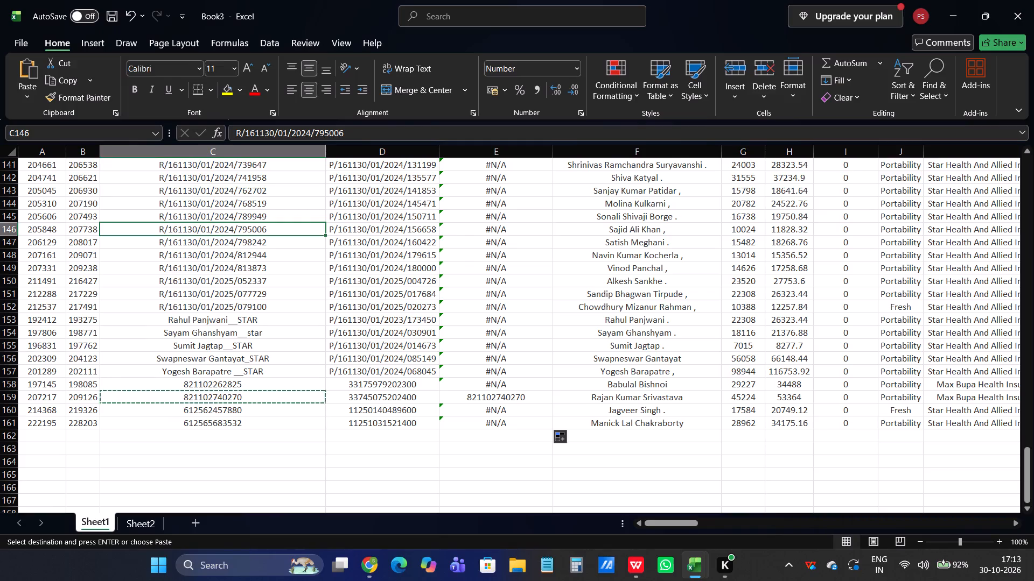
pyautogui.click(248, 396)
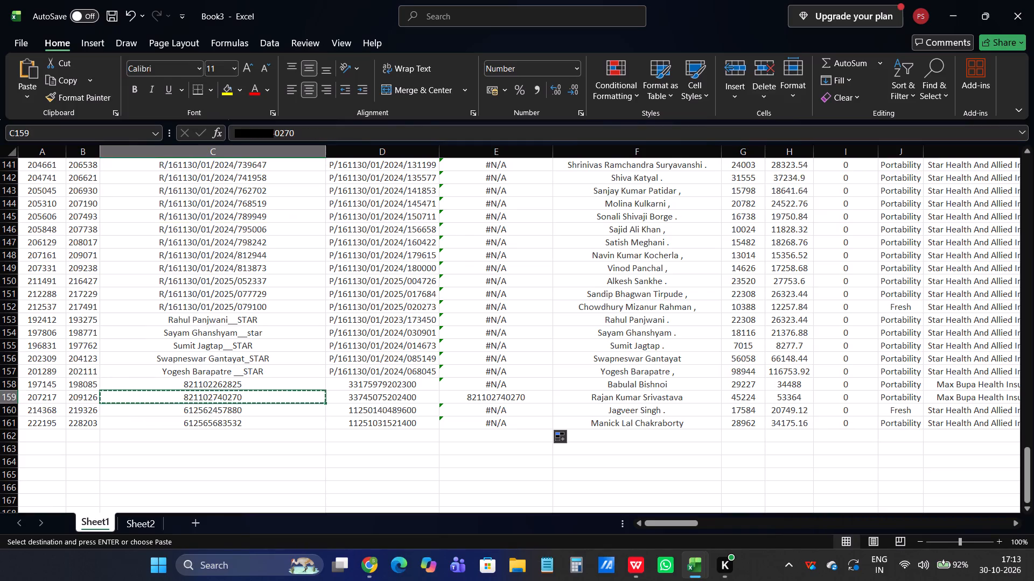
# Narrow the APPID column C in Sheet1 so it fits the application IDs more closely.
pyautogui.moveTo(325, 152); pyautogui.dragTo(319, 150)
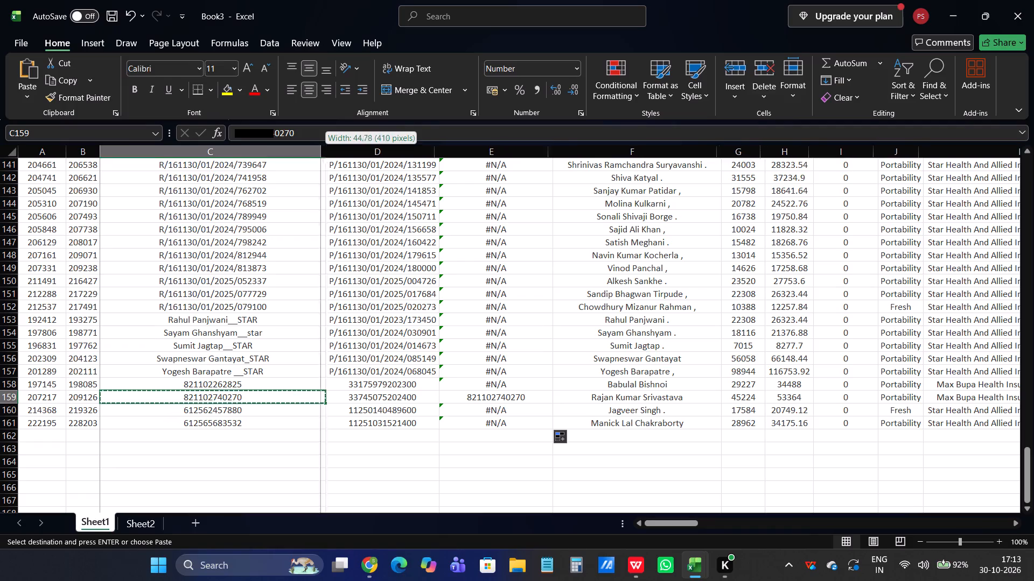
pyautogui.moveTo(319, 150); pyautogui.dragTo(263, 161)
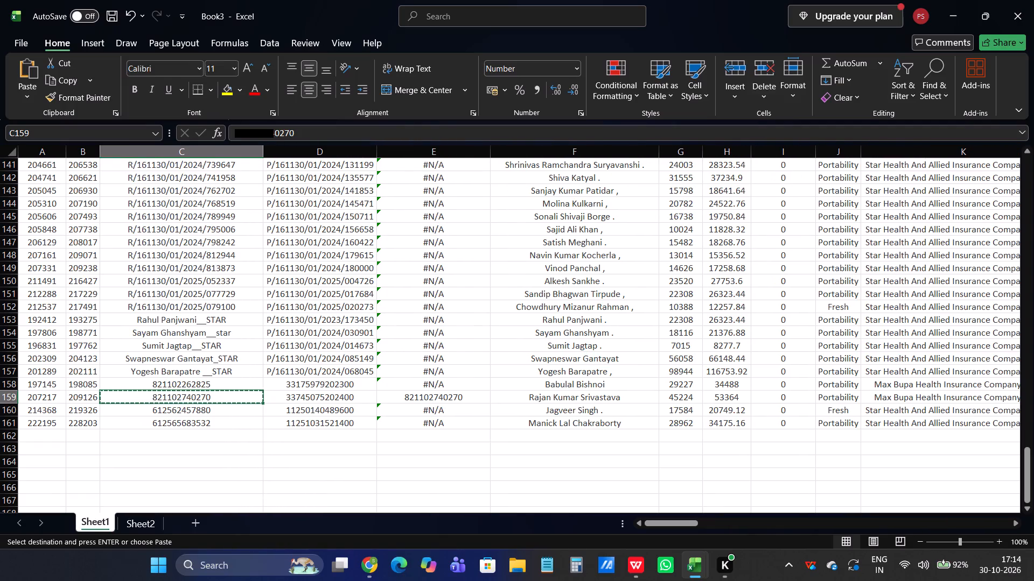
pyautogui.moveTo(263, 153); pyautogui.dragTo(248, 152)
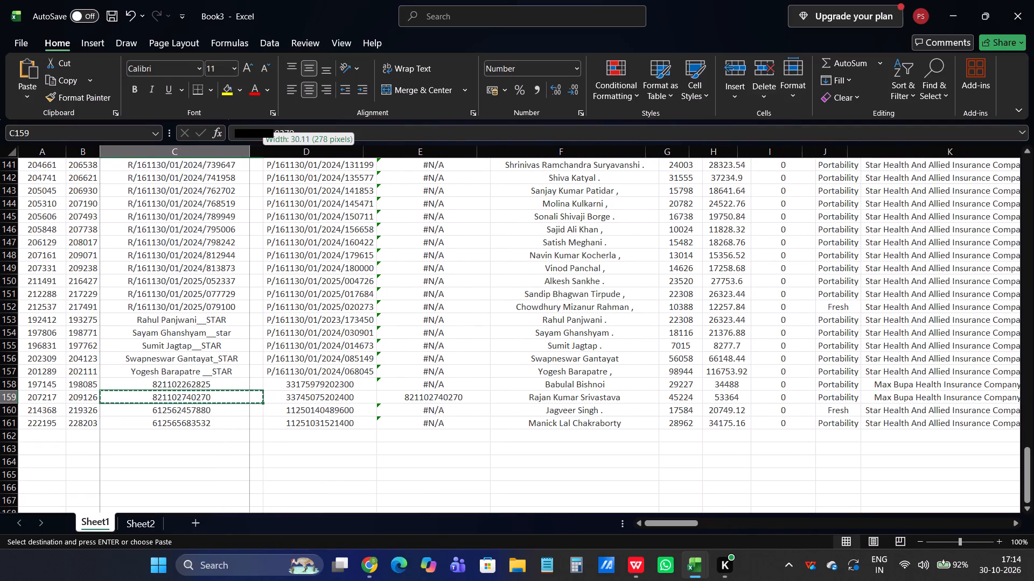
pyautogui.moveTo(248, 152); pyautogui.dragTo(239, 153)
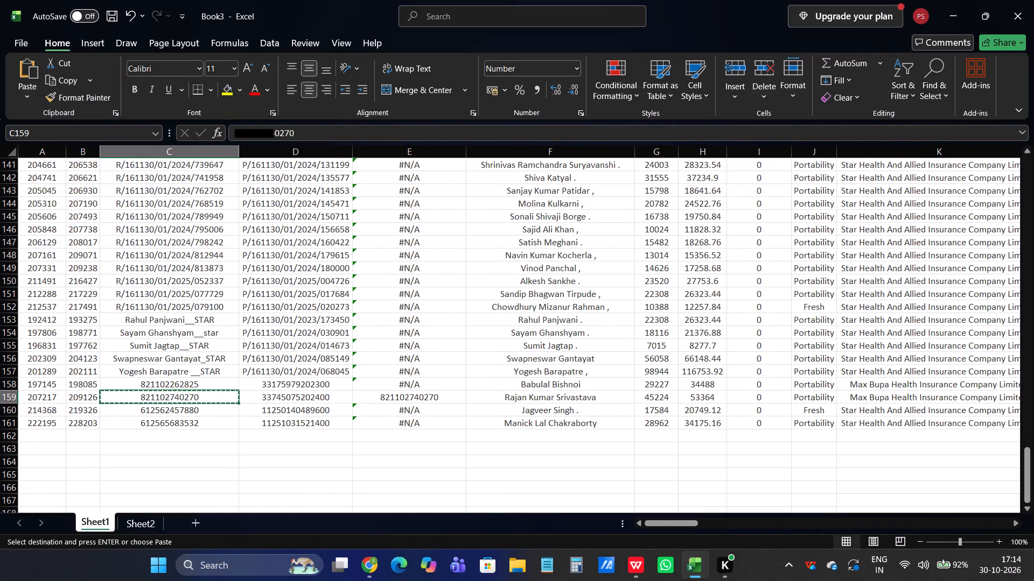
# Scan Sheet1's renewal check column from the last rows up to the header and back down for matched APPIDs.
pyautogui.scroll(8, 193, 285)
pyautogui.scroll(-5, 193, 285)
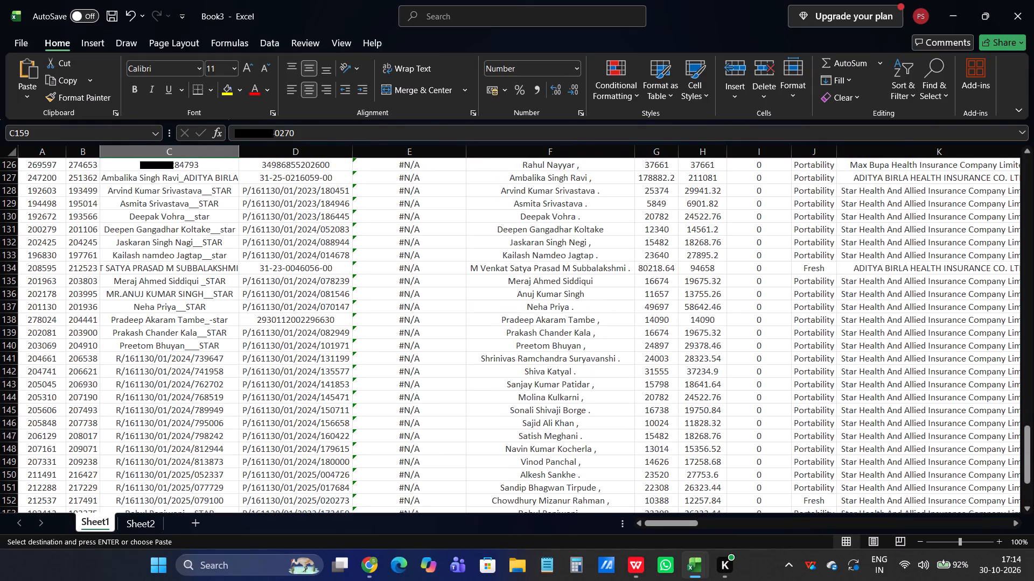
pyautogui.scroll(4, 193, 284)
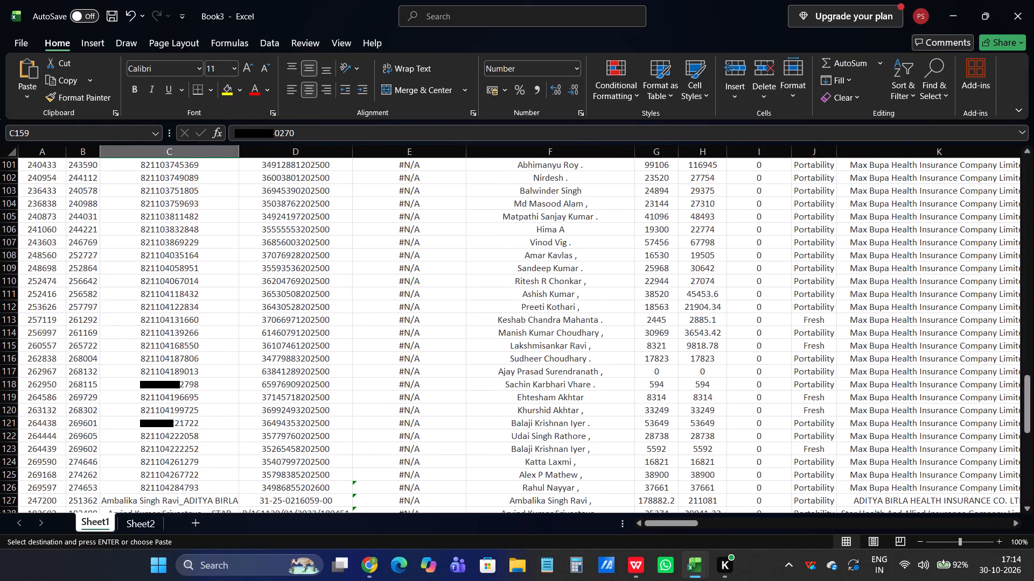
pyautogui.scroll(20, 193, 284)
pyautogui.scroll(9, 193, 284)
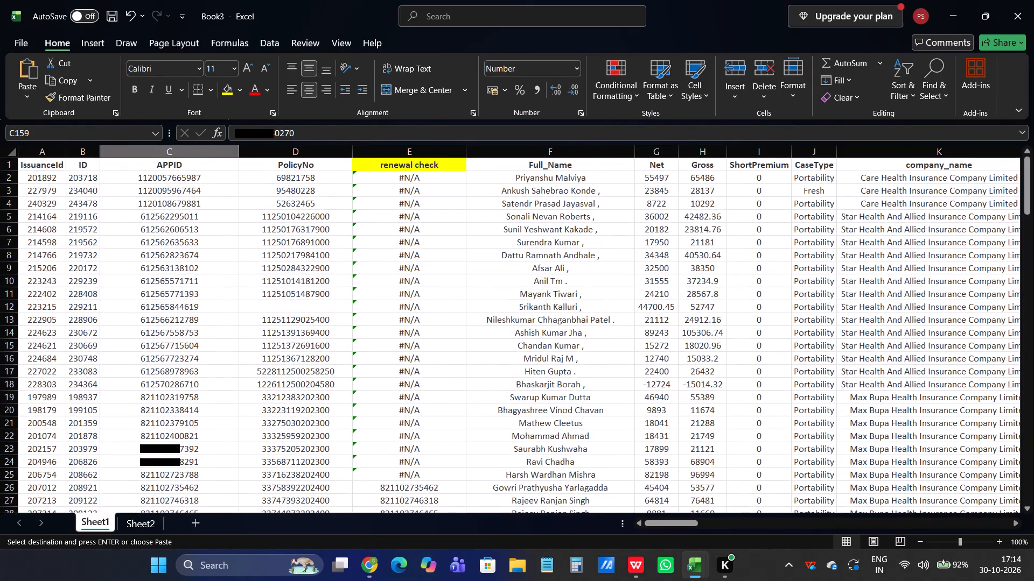
pyautogui.scroll(-20, 193, 284)
pyautogui.scroll(-7, 193, 284)
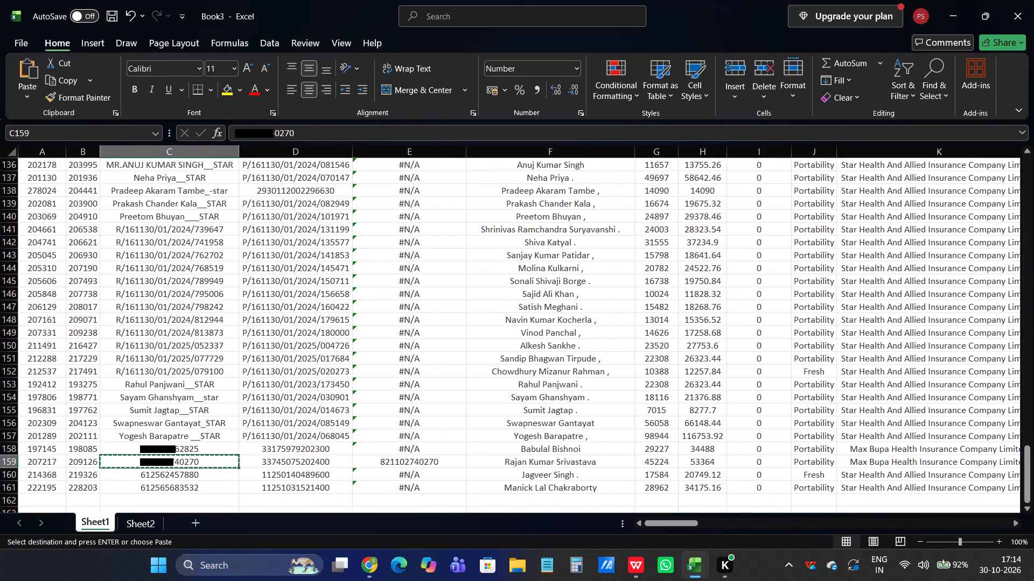
# Narrow the APPID column C in Sheet1 slightly more so it closely fits its longest entries.
pyautogui.moveTo(239, 153); pyautogui.dragTo(231, 152)
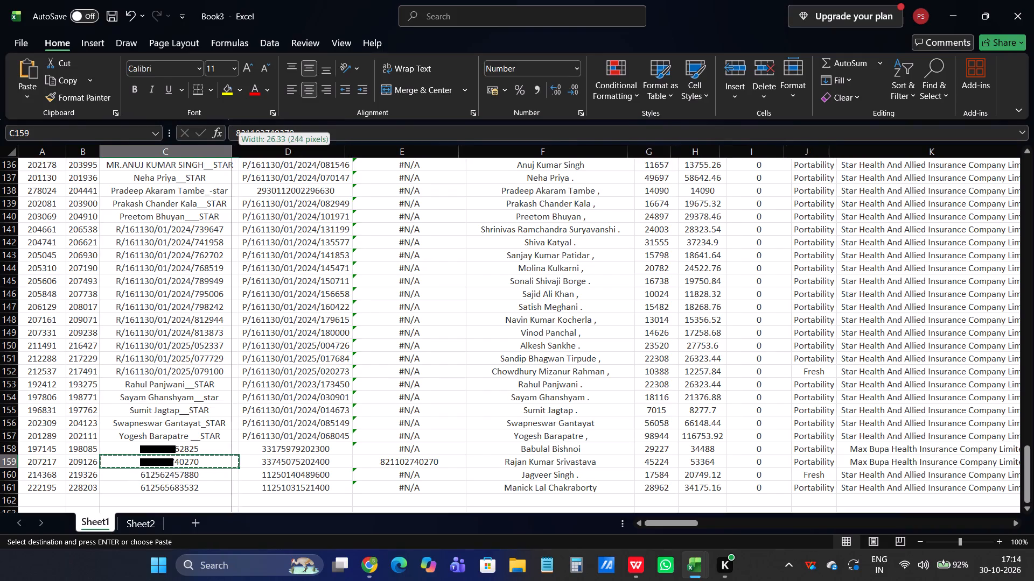
pyautogui.moveTo(231, 152); pyautogui.dragTo(229, 152)
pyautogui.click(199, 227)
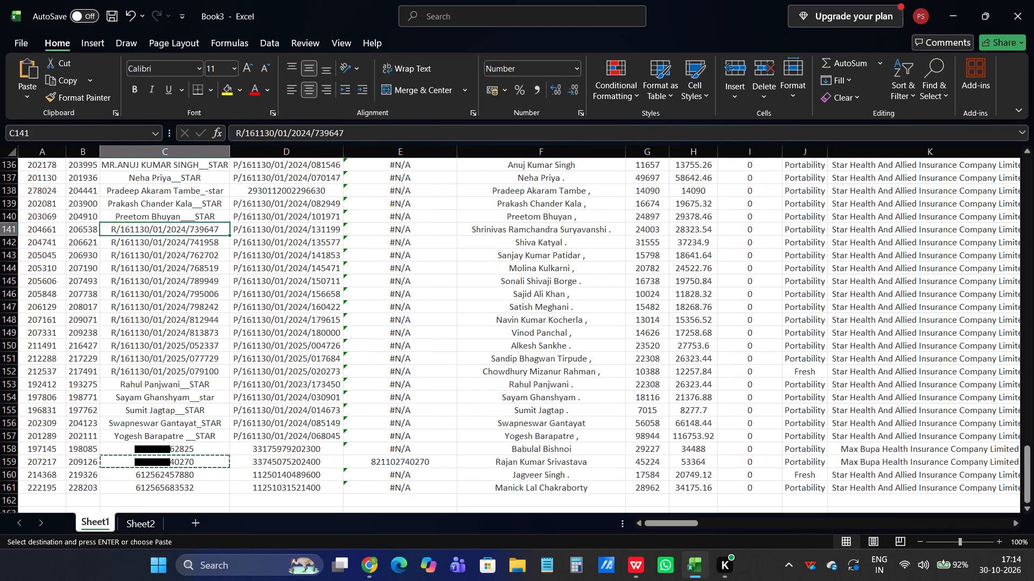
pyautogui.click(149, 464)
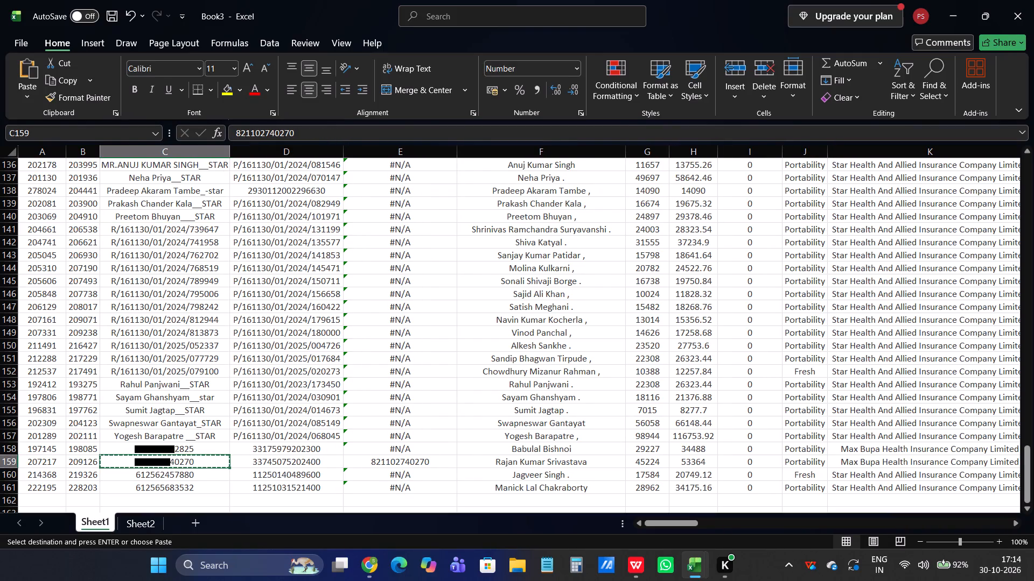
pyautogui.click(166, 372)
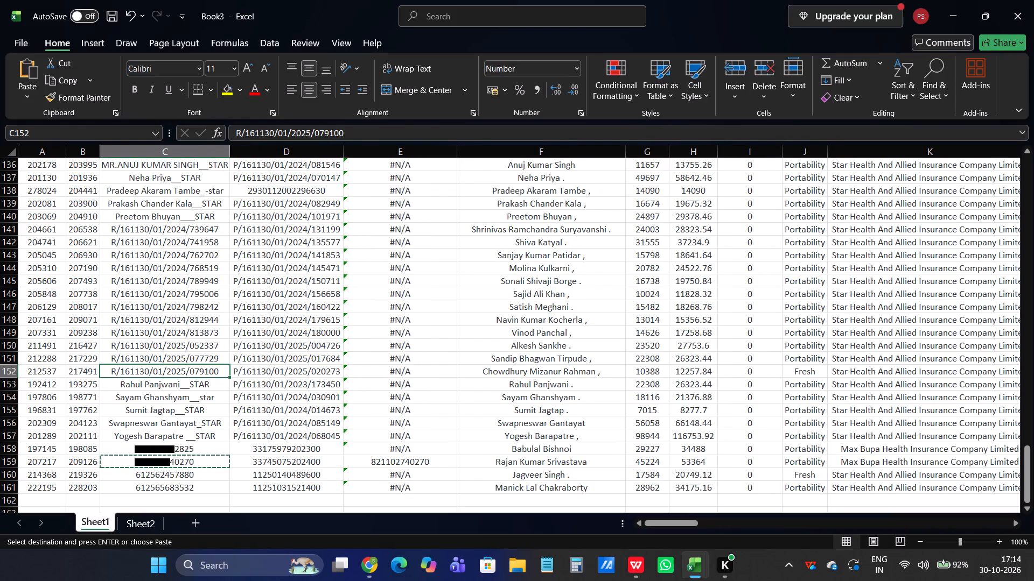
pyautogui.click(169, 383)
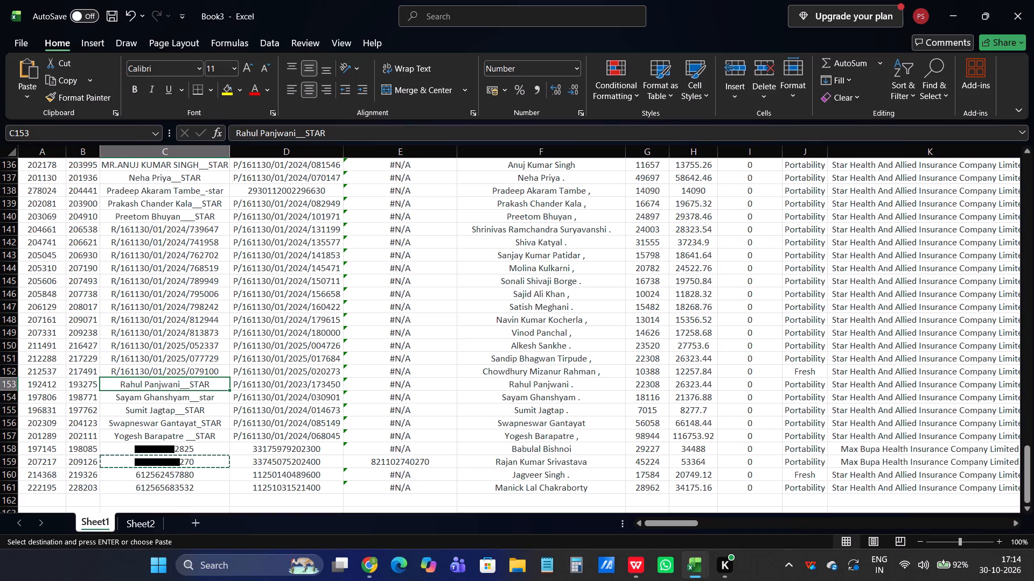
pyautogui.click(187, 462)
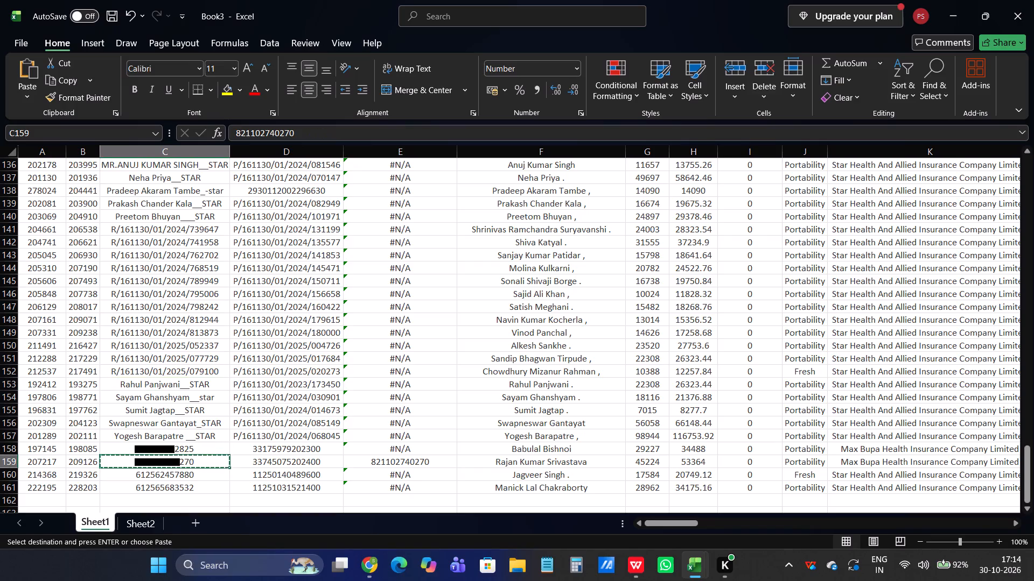